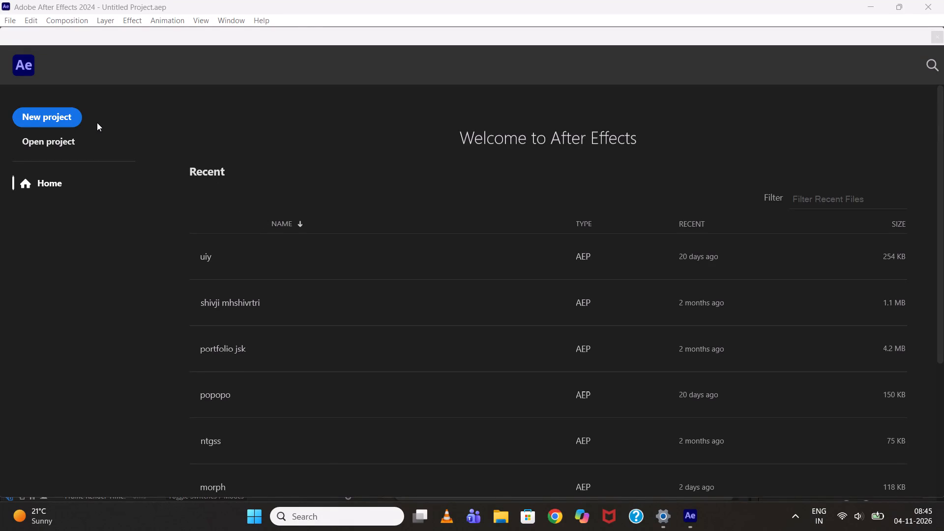
Create a new, empty After Effects project from the welcome screen.
left_click(78, 110)
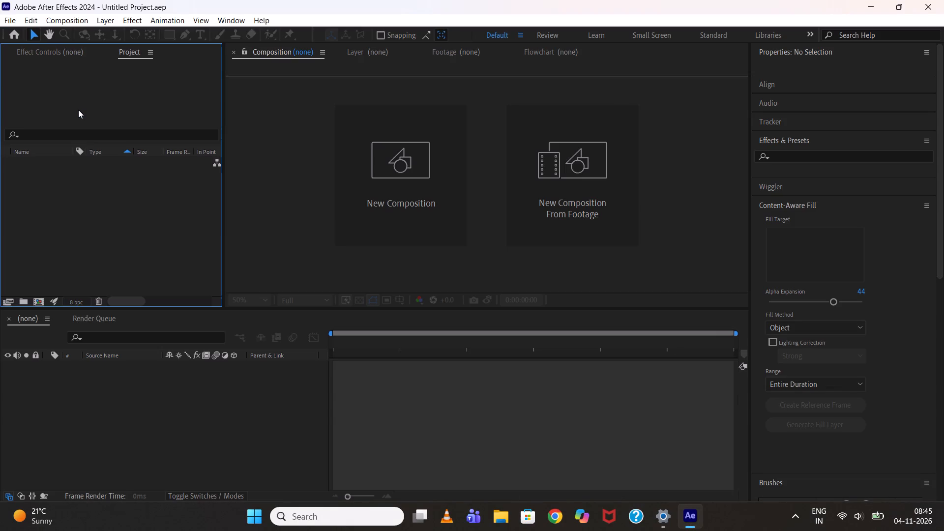
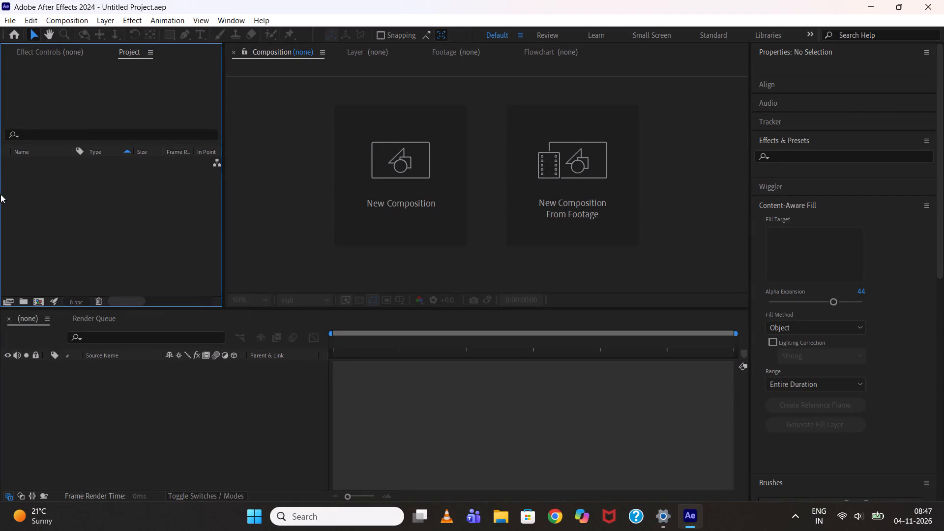
Import the sky image 6585 from the Downloads folder into the project.
double_click(18, 201)
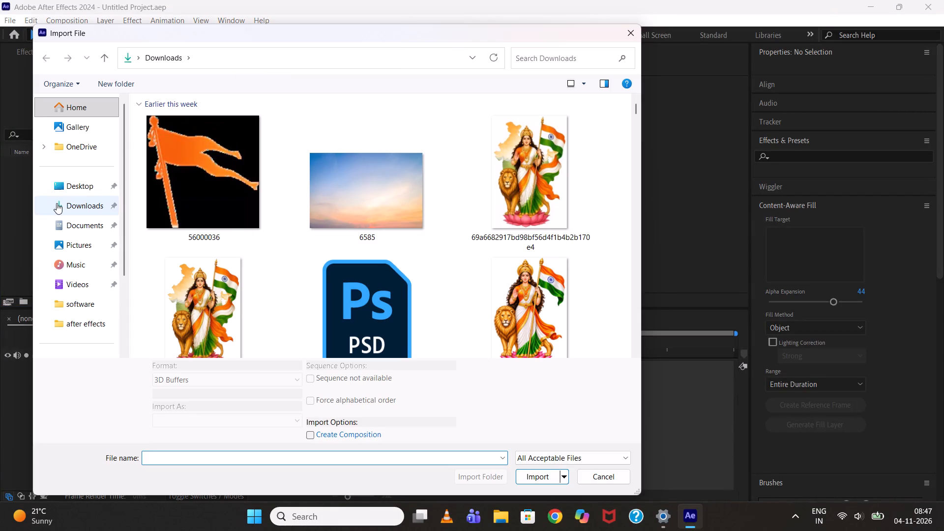
scroll(70, 209, "down", 2)
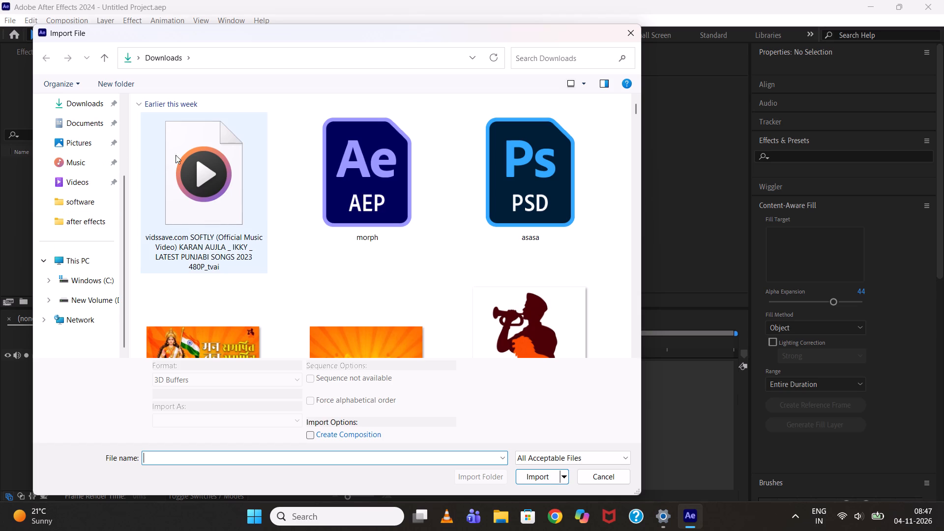
scroll(386, 184, "down", 1)
scroll(390, 188, "up", 1)
scroll(390, 188, "down", 1)
scroll(389, 190, "up", 1)
scroll(389, 190, "down", 5)
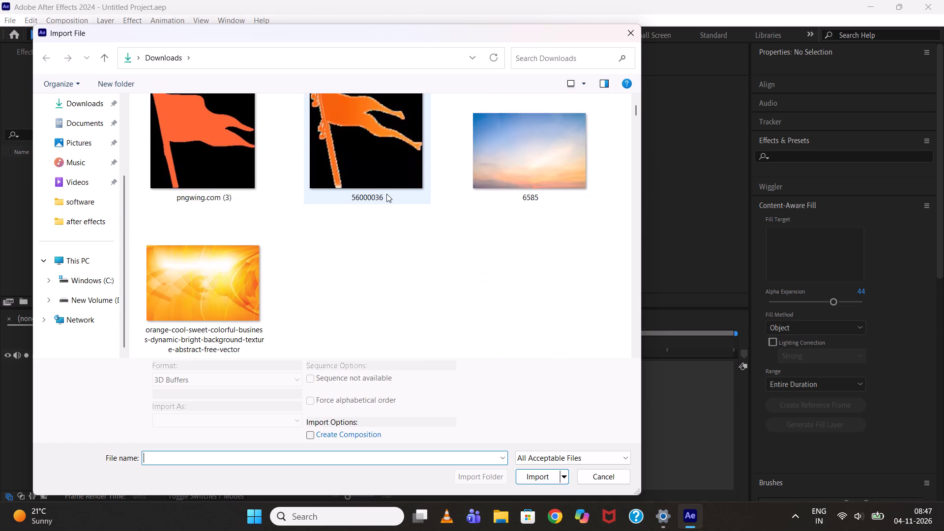
scroll(391, 194, "up", 2)
scroll(391, 194, "down", 1)
double_click(486, 267)
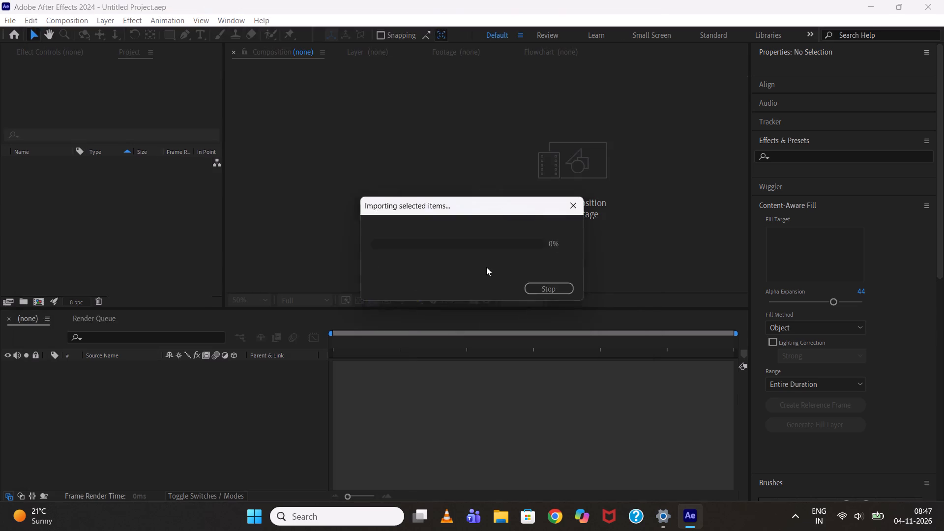
Create a composition from the imported 6585.jpg footage.
left_click_drag(43, 164, 139, 411)
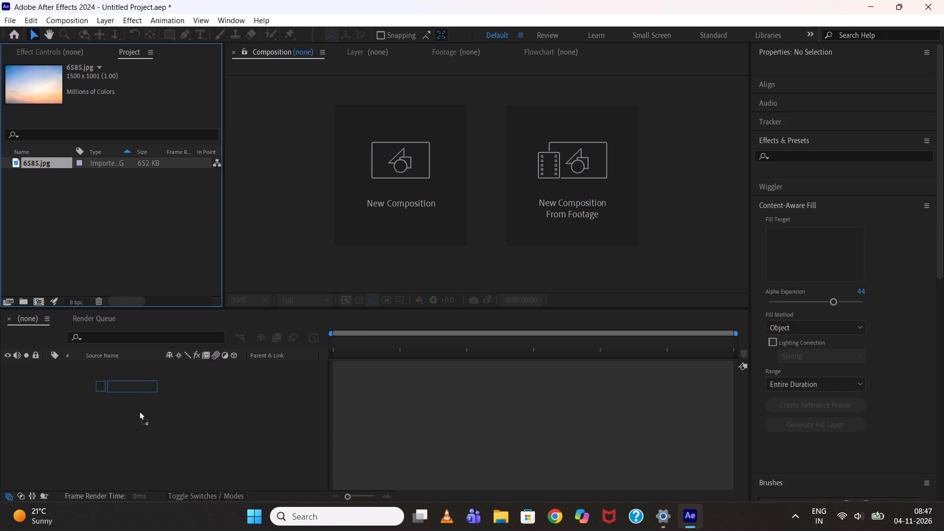
left_click_drag(139, 411, 142, 420)
left_click(435, 475)
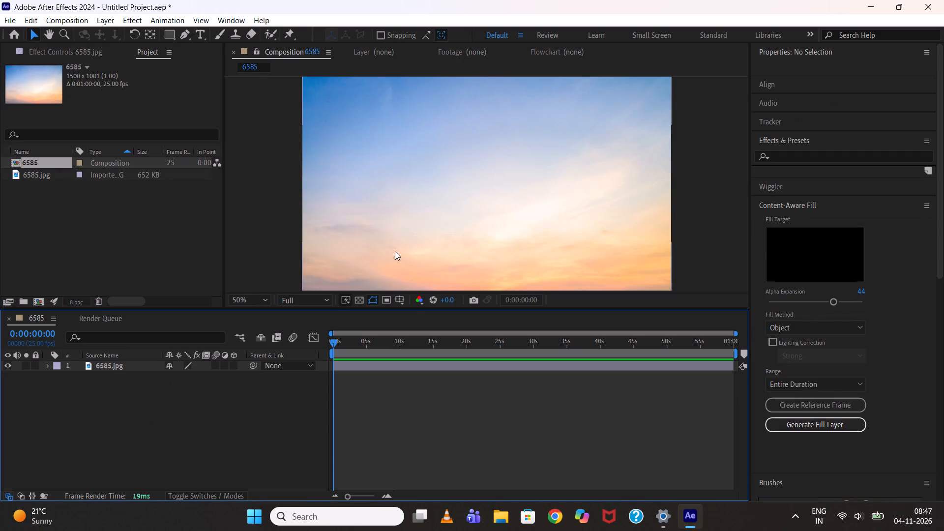
scroll(393, 229, "down", 1)
scroll(393, 229, "up", 1)
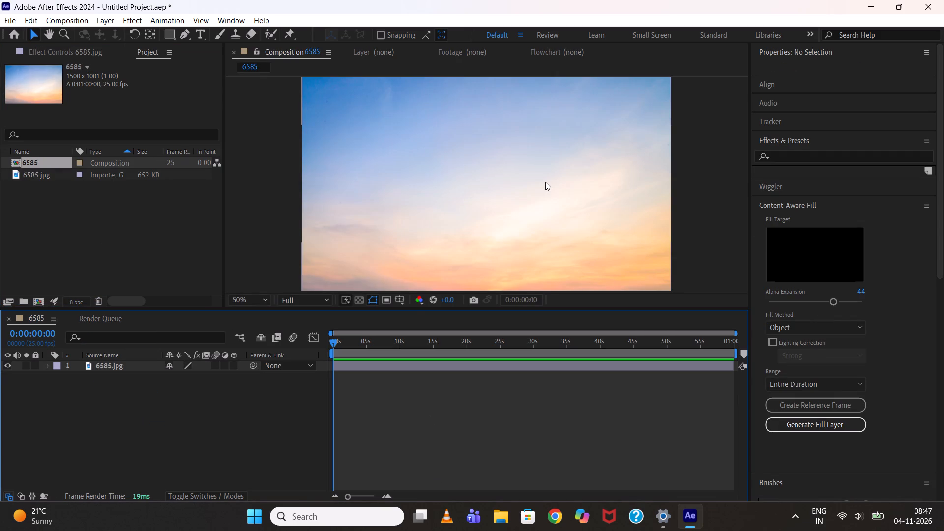
Draw a white square shape of about 340 by 340 px over the upper middle of the sky image.
left_click(789, 153)
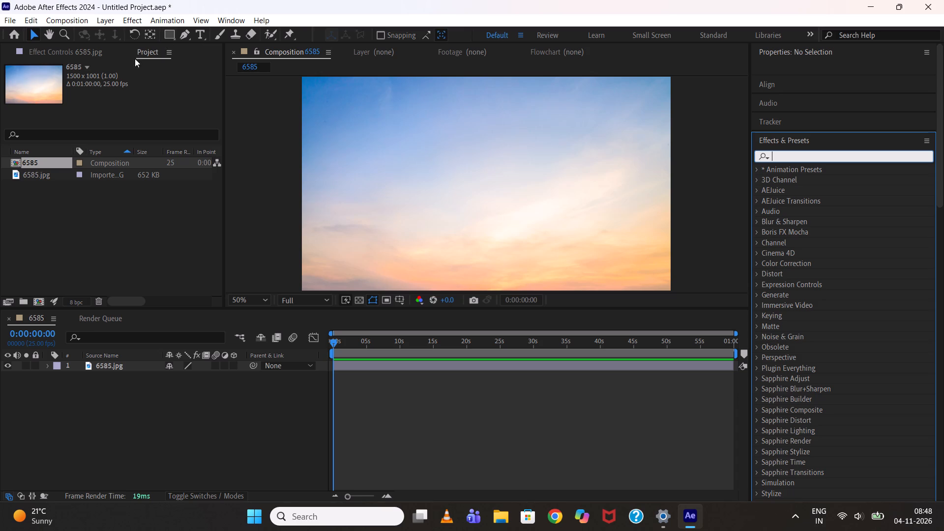
left_click(169, 34)
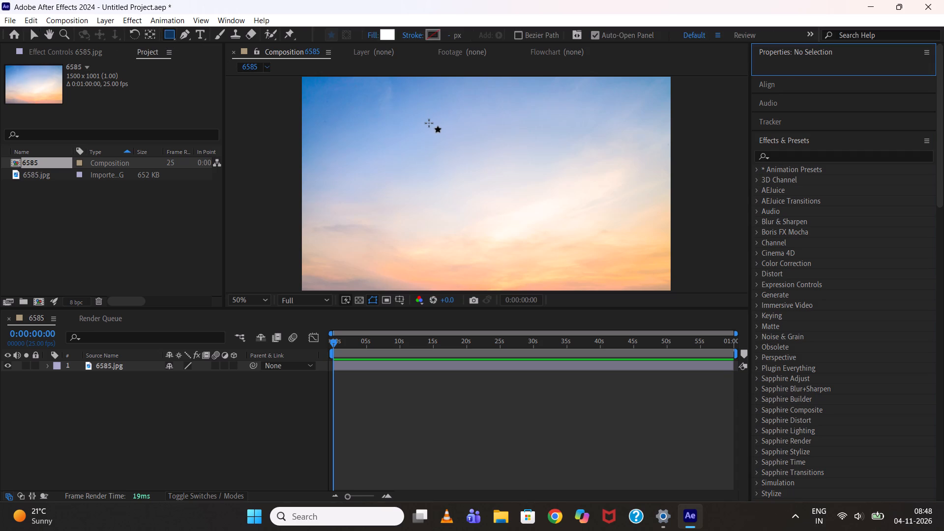
left_click_drag(429, 123, 479, 206)
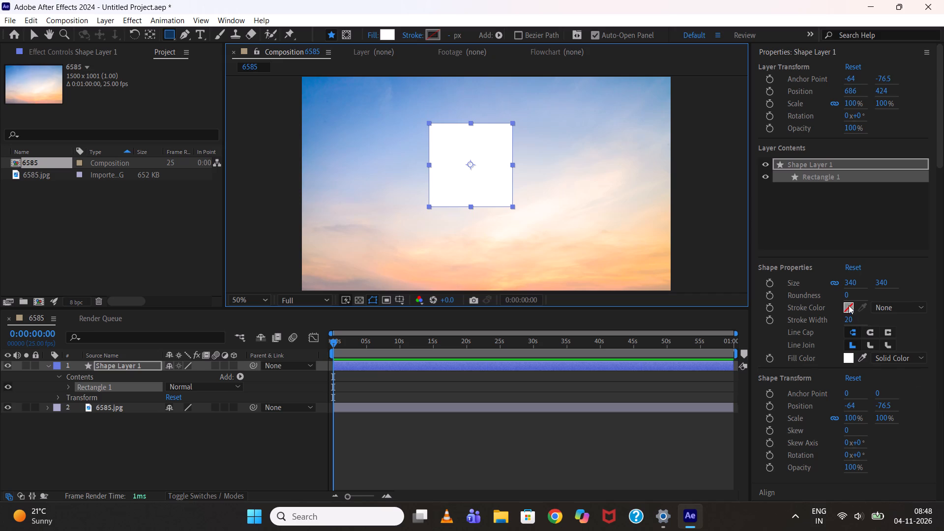
Round the square's corners with a roundness of 52.
left_click_drag(846, 297, 880, 295)
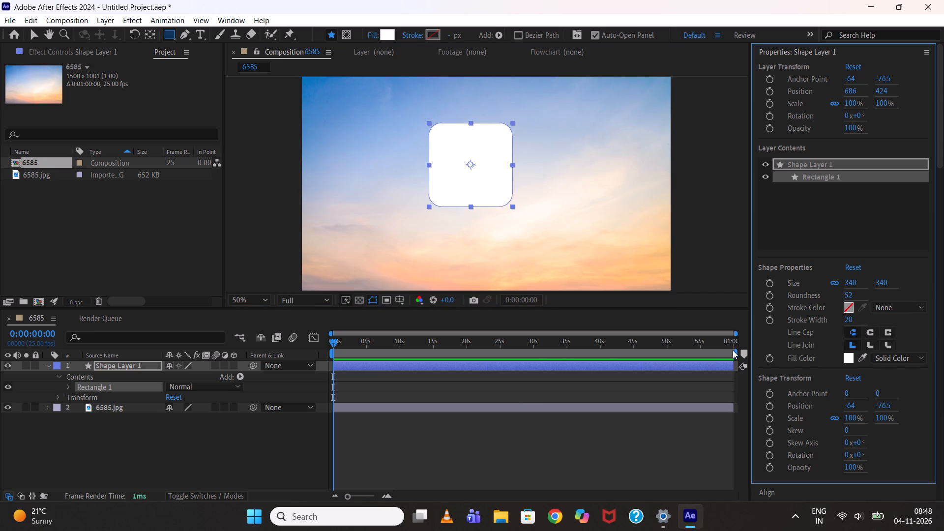
left_click(437, 438)
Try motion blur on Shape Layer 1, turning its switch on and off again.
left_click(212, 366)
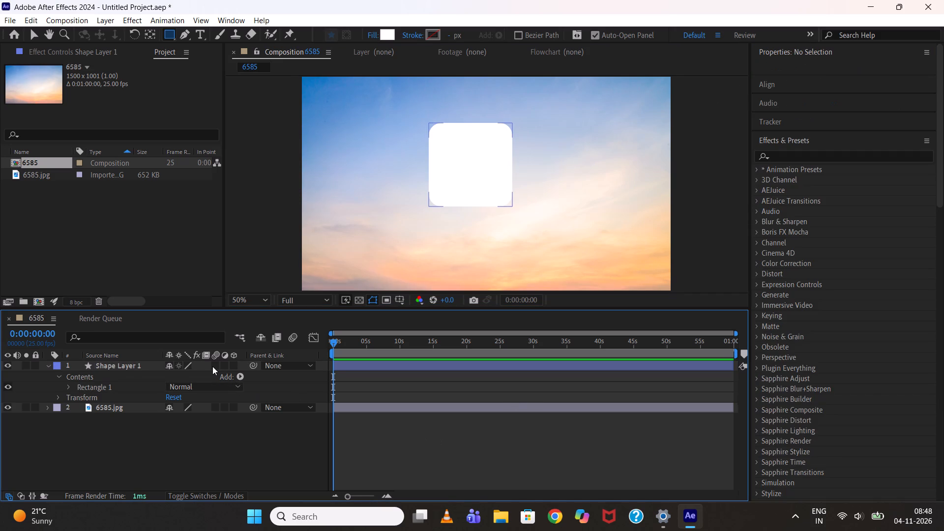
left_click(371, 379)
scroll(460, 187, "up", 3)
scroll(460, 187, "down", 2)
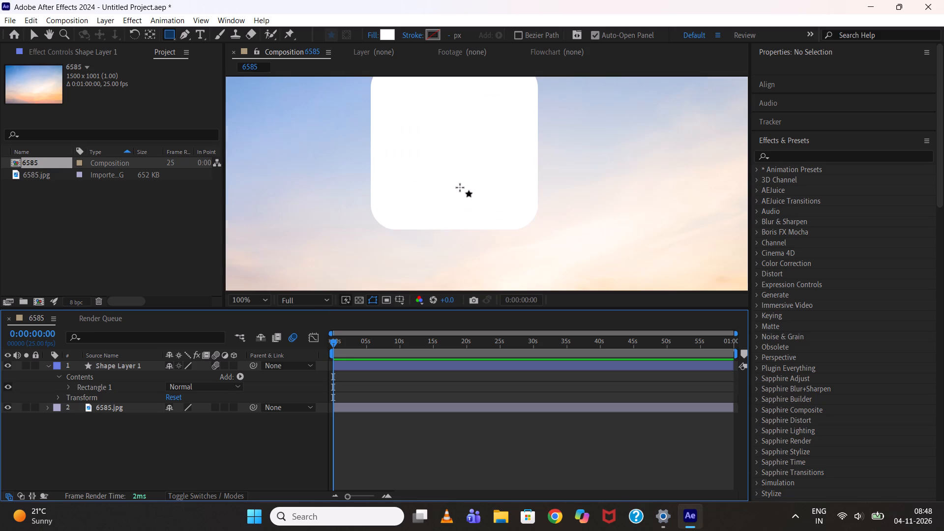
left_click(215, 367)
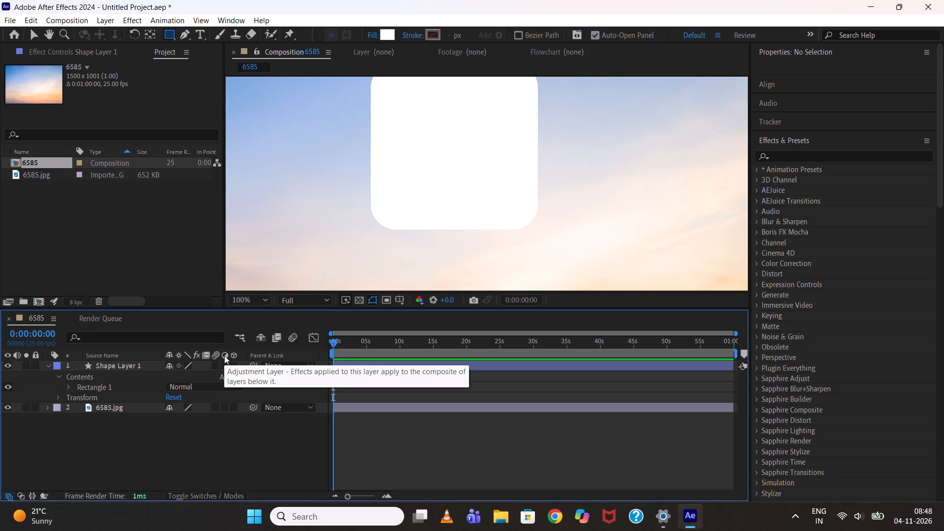
Switch Shape Layer 1 from best to draft quality.
left_click(183, 368)
left_click(187, 365)
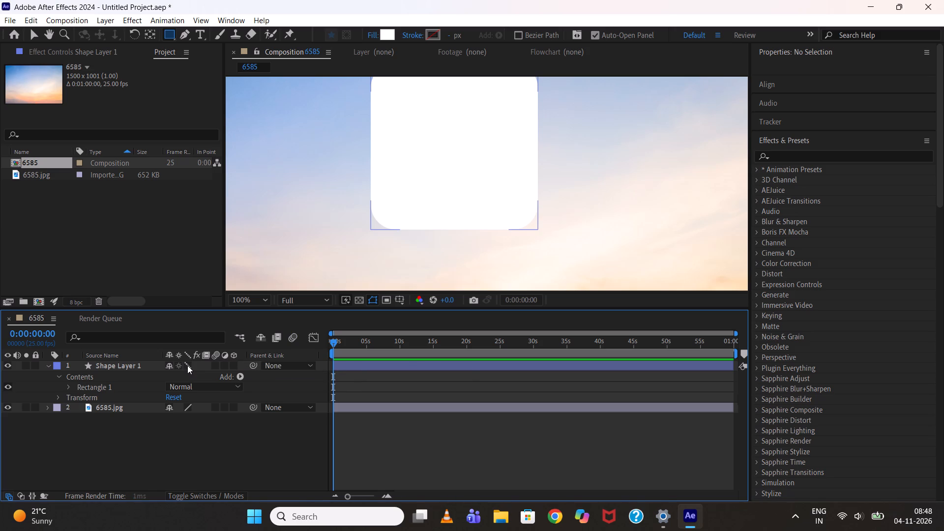
left_click(190, 365)
left_click(190, 365)
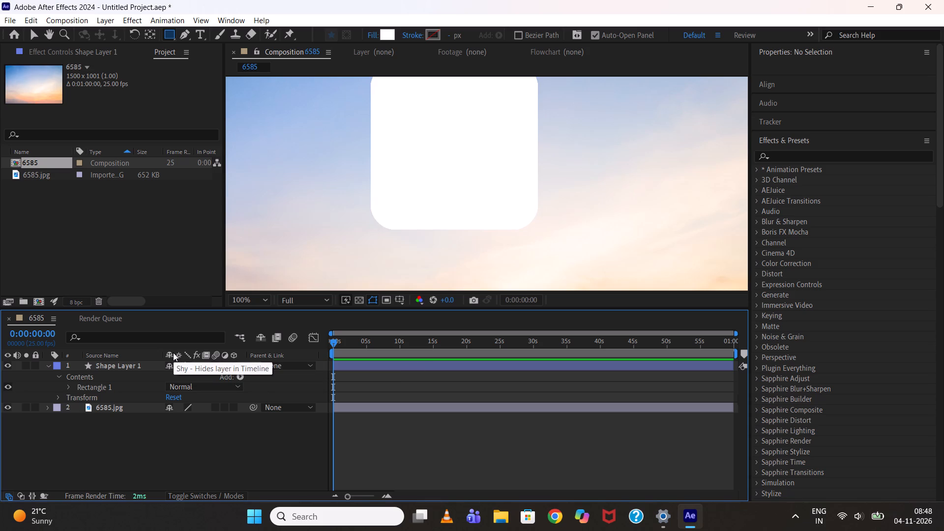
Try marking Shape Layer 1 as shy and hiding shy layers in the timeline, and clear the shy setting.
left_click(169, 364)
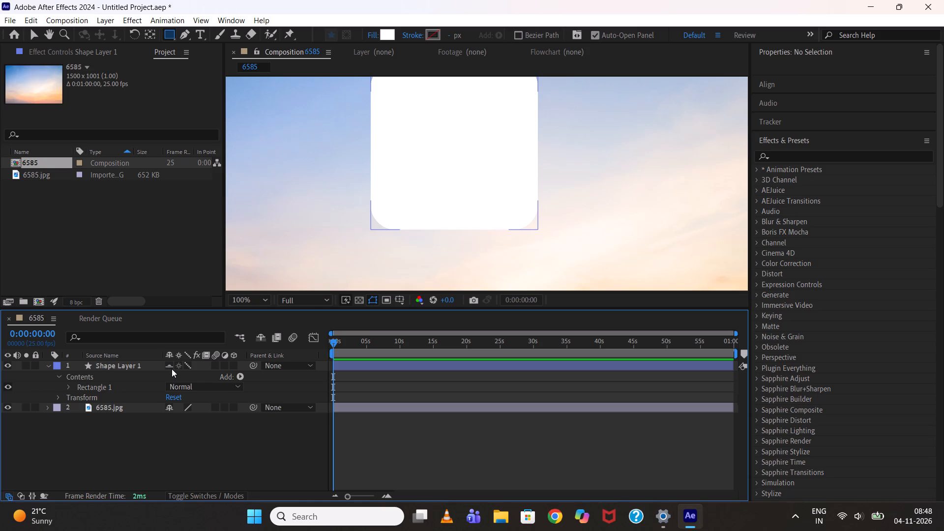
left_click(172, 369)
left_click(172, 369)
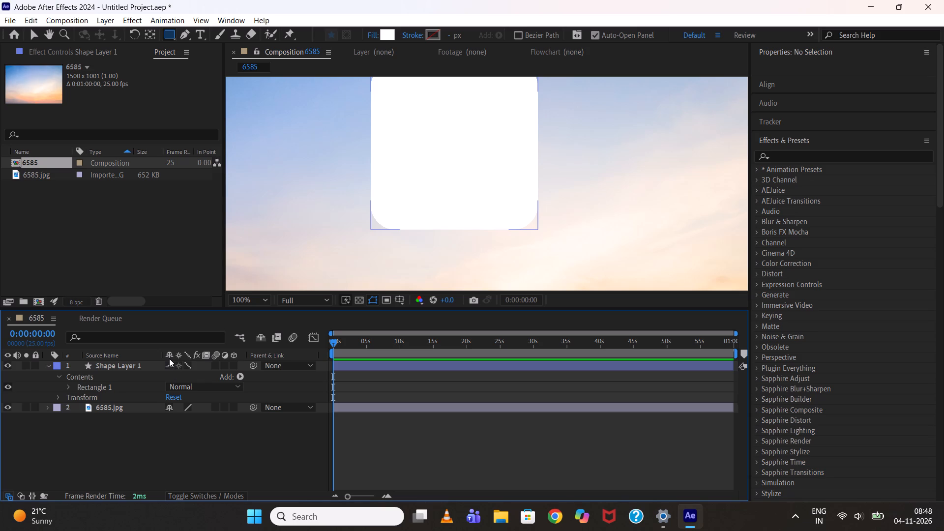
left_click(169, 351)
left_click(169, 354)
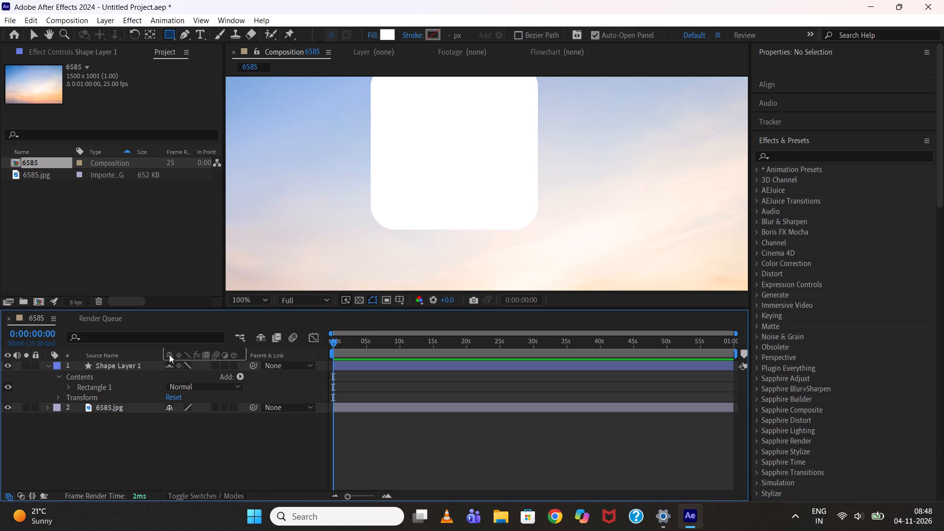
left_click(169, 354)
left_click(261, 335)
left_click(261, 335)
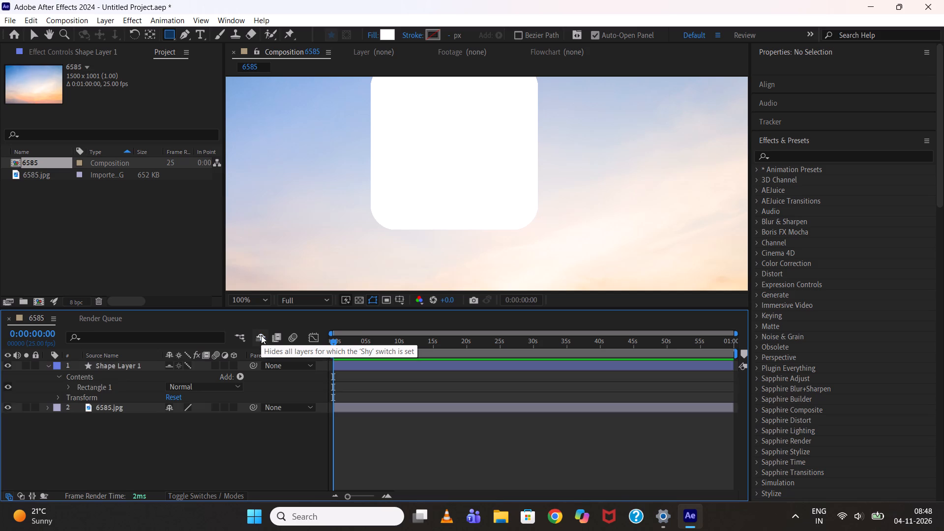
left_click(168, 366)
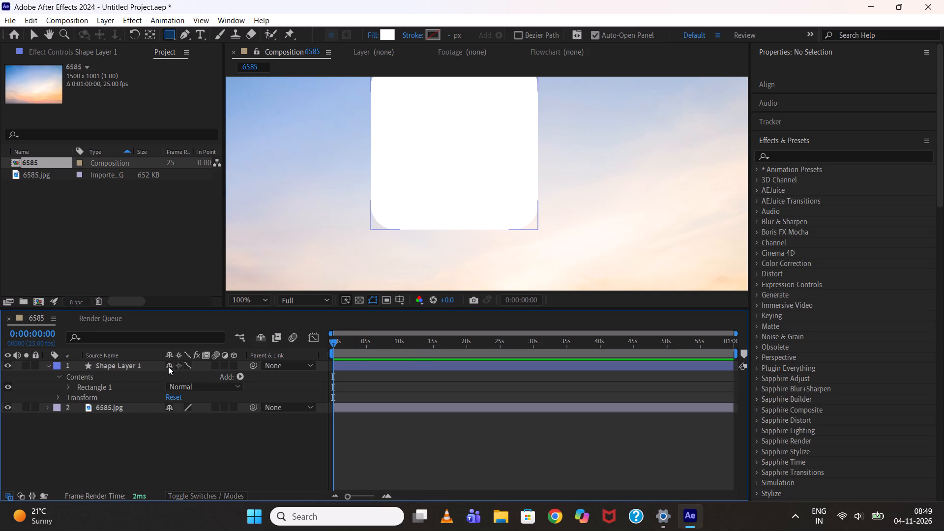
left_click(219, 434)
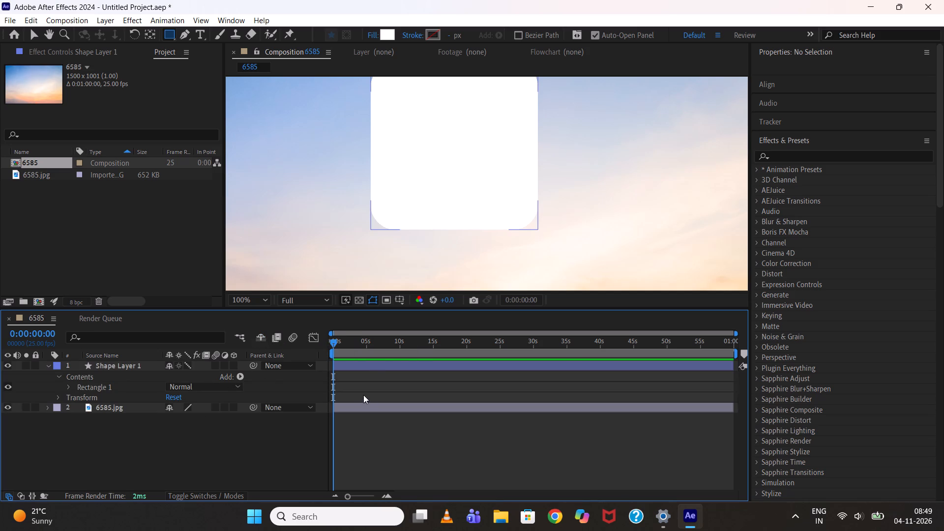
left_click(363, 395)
Make Shape Layer 1 an adjustment layer and return to the Selection tool.
scroll(439, 211, "down", 1)
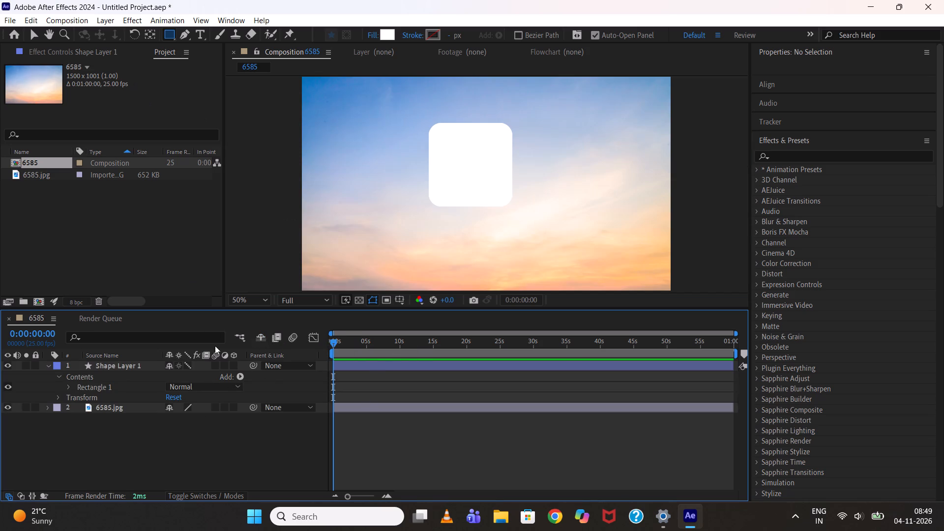
left_click(228, 363)
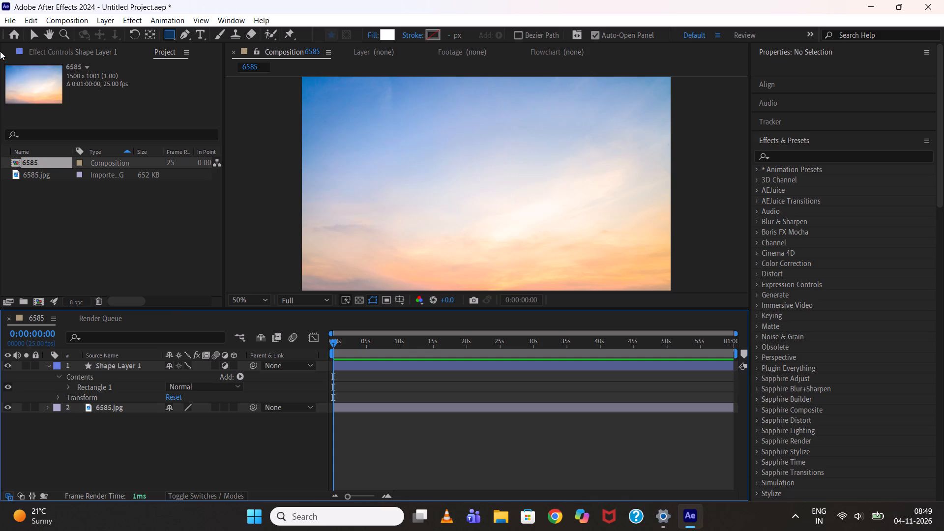
left_click(34, 35)
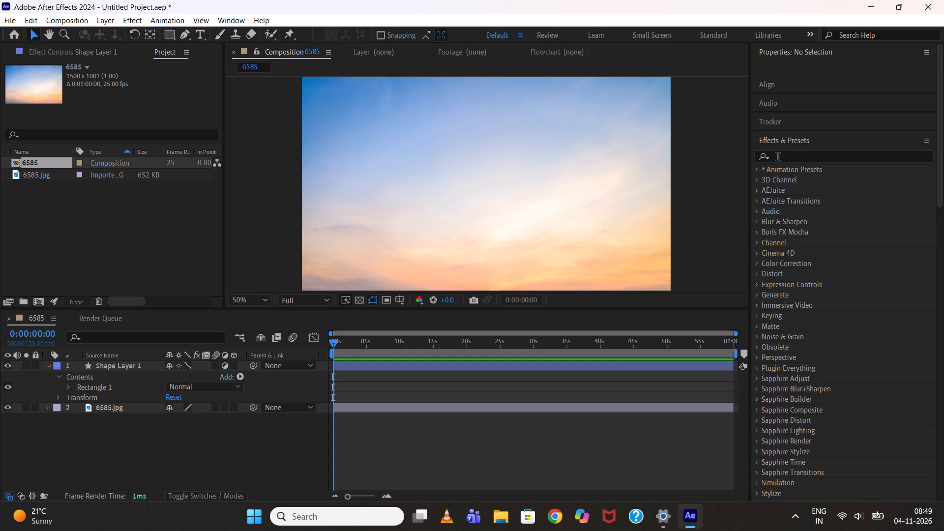
Search the effects for "glass" and apply CC Glass to Shape Layer 1.
left_click(778, 153)
type("glas")
key("s")
left_click_drag(816, 219, 565, 357)
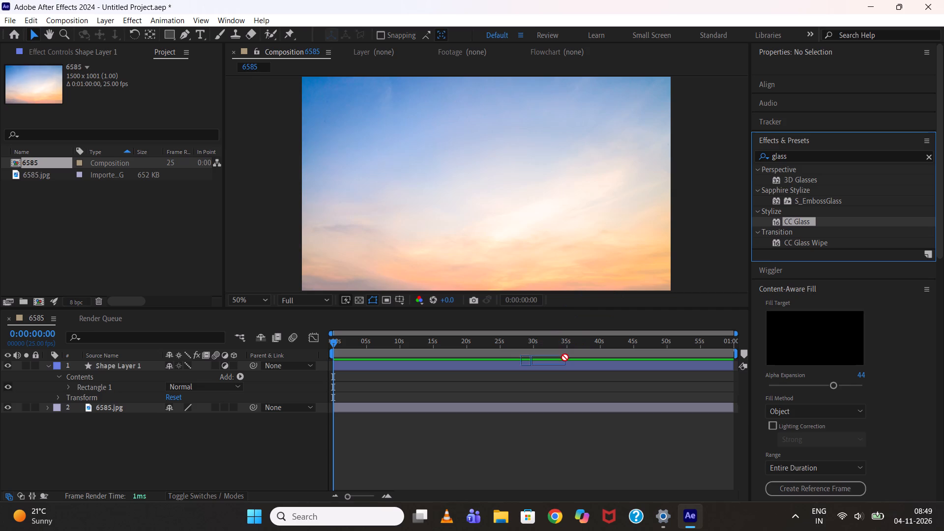
left_click_drag(565, 357, 556, 362)
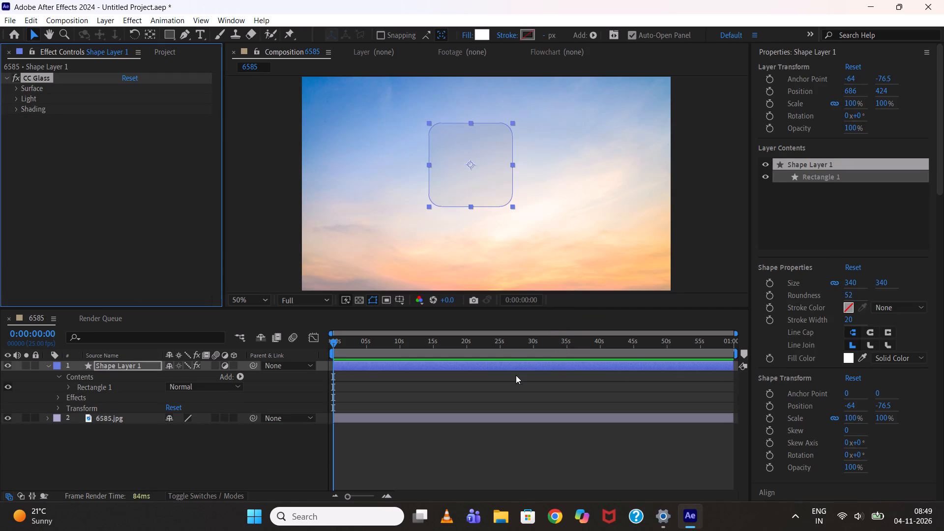
left_click(516, 375)
scroll(471, 196, "up", 3)
scroll(471, 196, "down", 2)
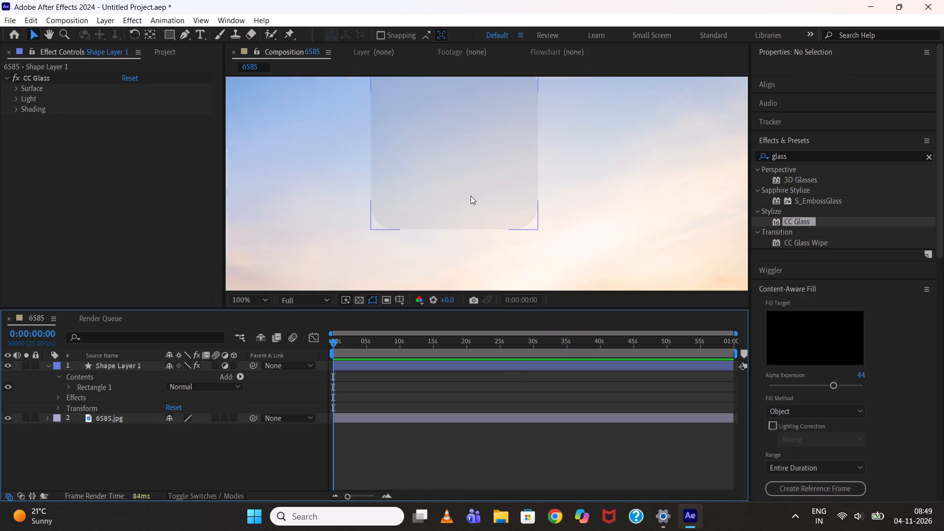
middle_click_drag(471, 196, 476, 208)
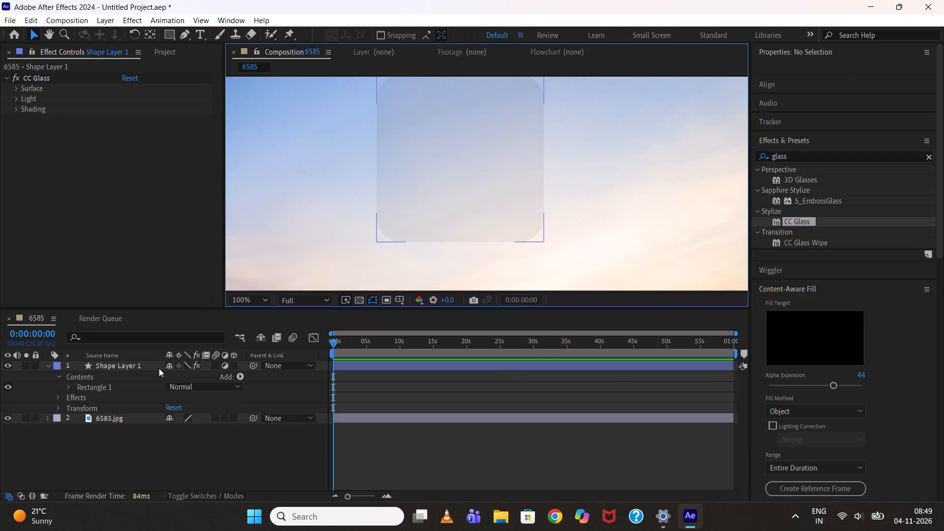
Duplicate Shape Layer 1 together with its CC Glass effect.
left_click(142, 369)
key("ctrl+d")
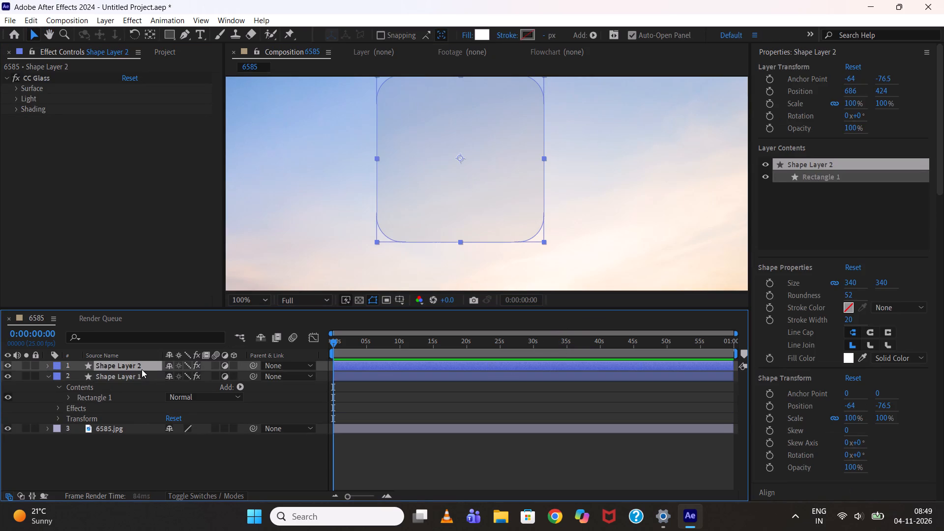
Turn off the adjustment layer setting on the lower Shape Layer 1.
left_click(227, 377)
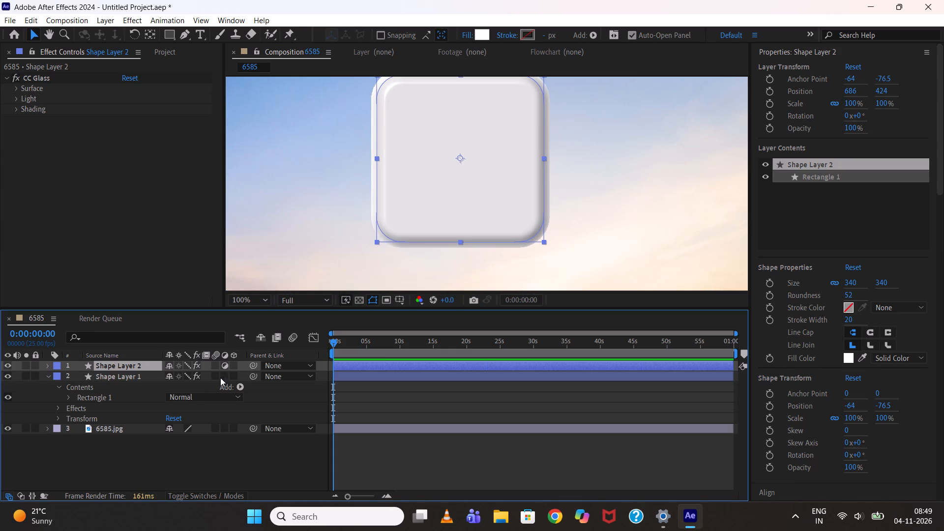
left_click(393, 421)
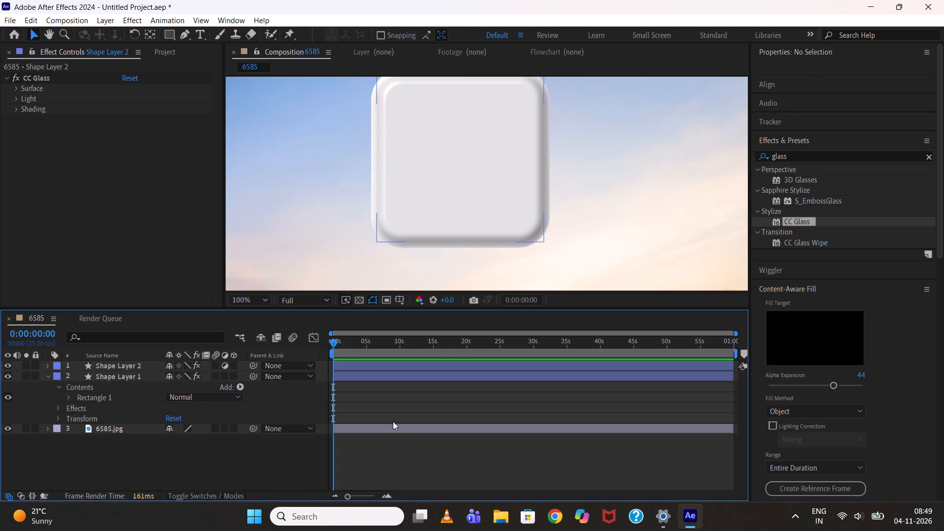
scroll(392, 285, "down", 1)
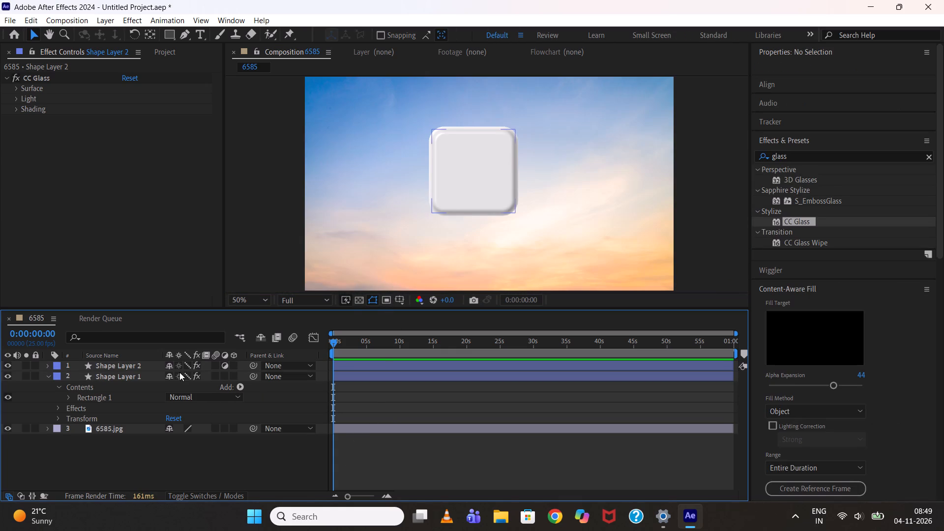
Select Shape Layer 1 and show the blending mode and track matte columns in the timeline.
left_click(137, 377)
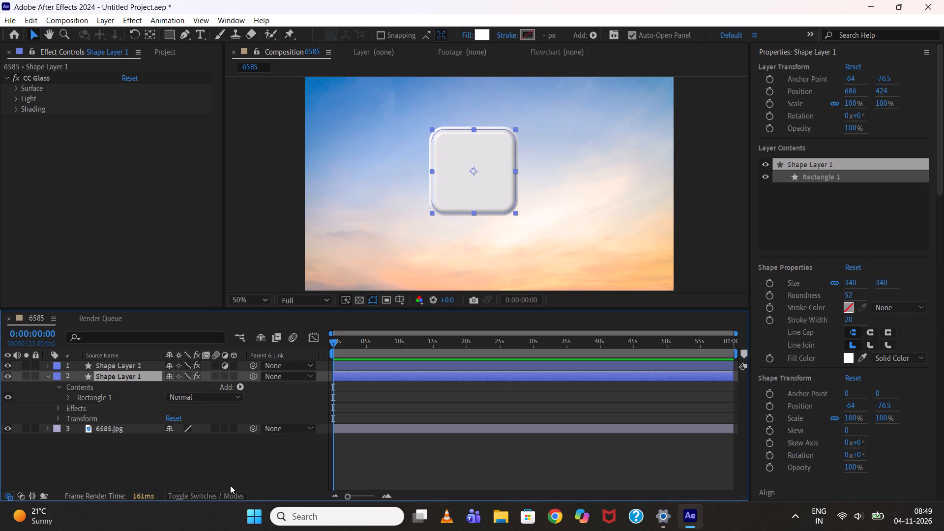
left_click(232, 502)
left_click(218, 491)
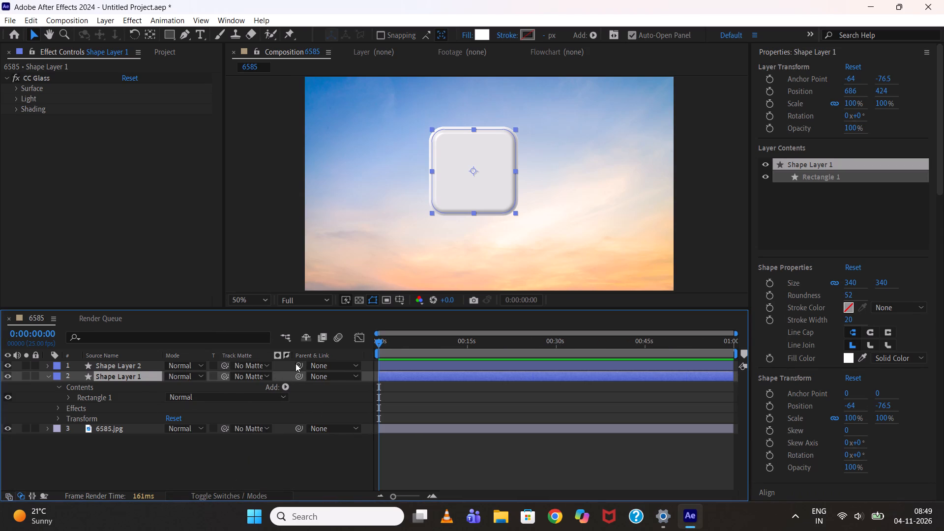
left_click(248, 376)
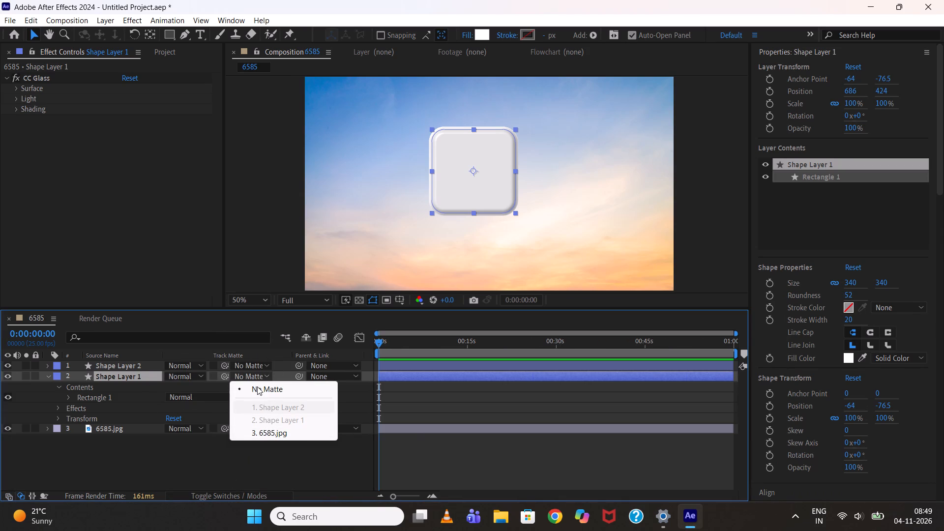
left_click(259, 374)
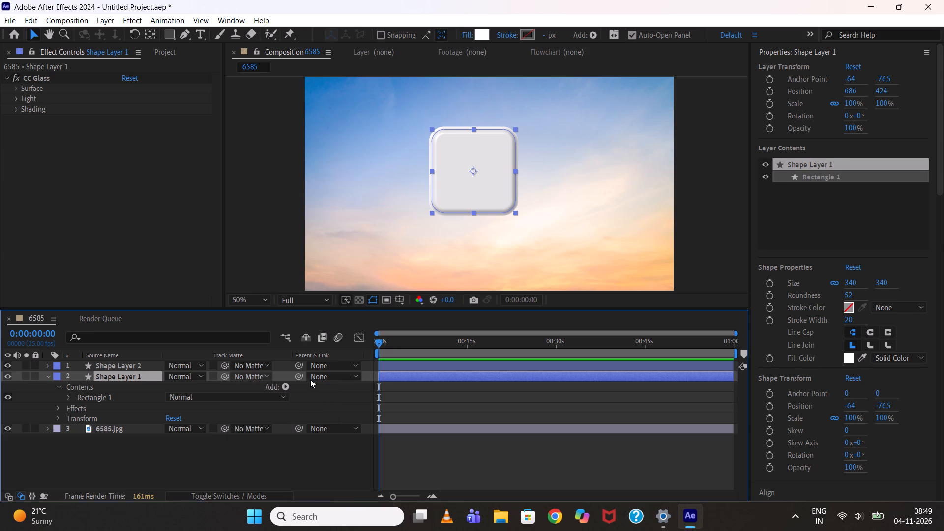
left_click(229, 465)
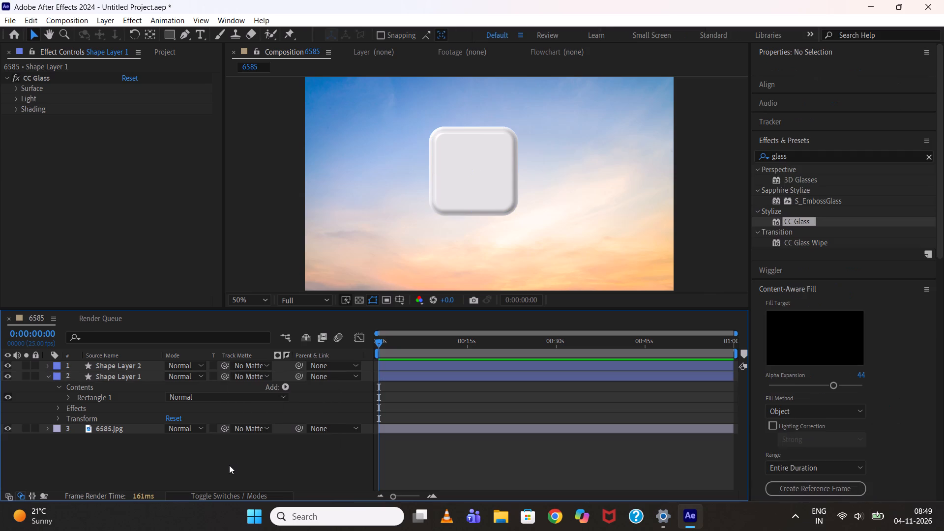
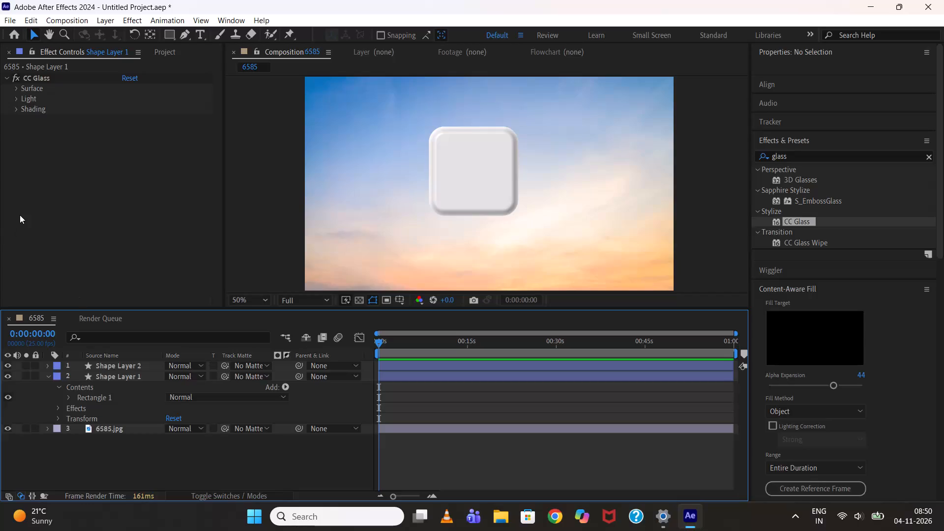
Set the CC Glass Bump Map on Shape Layer 1 to the 6585.jpg layer.
left_click(19, 89)
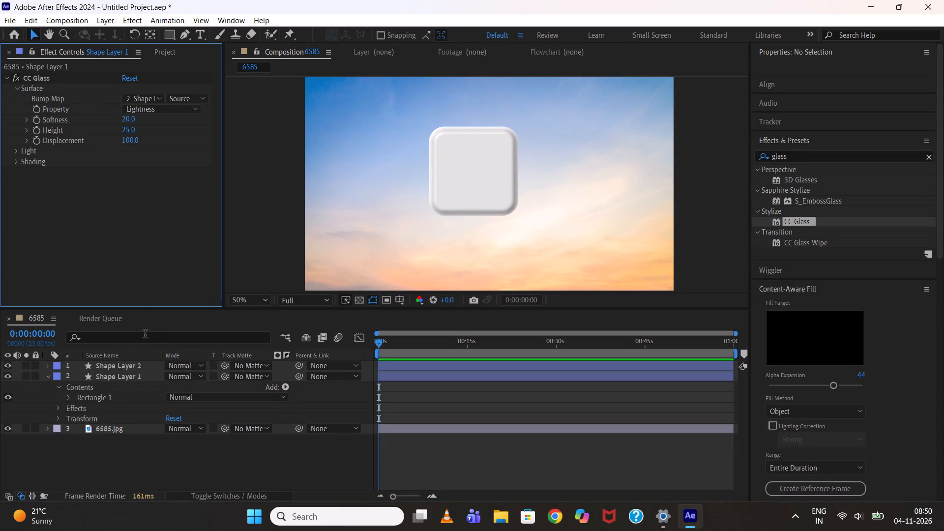
left_click(140, 99)
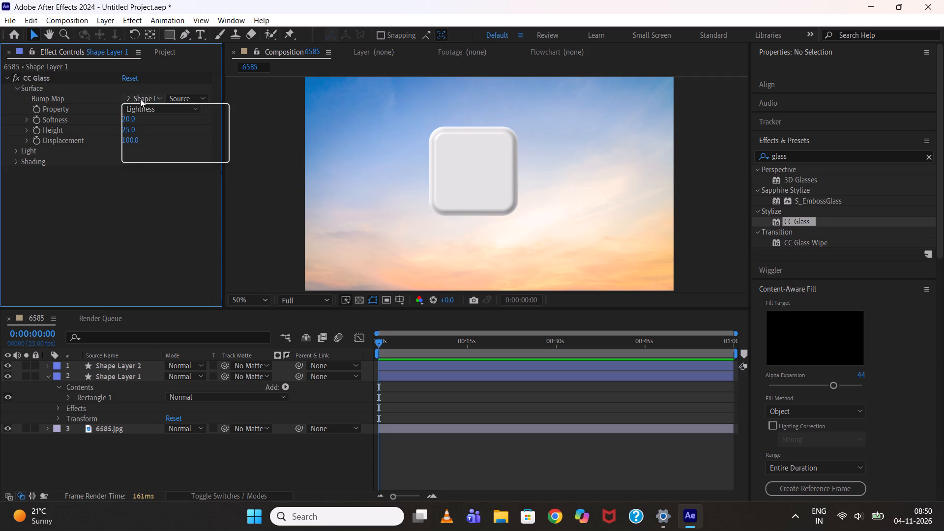
left_click(152, 157)
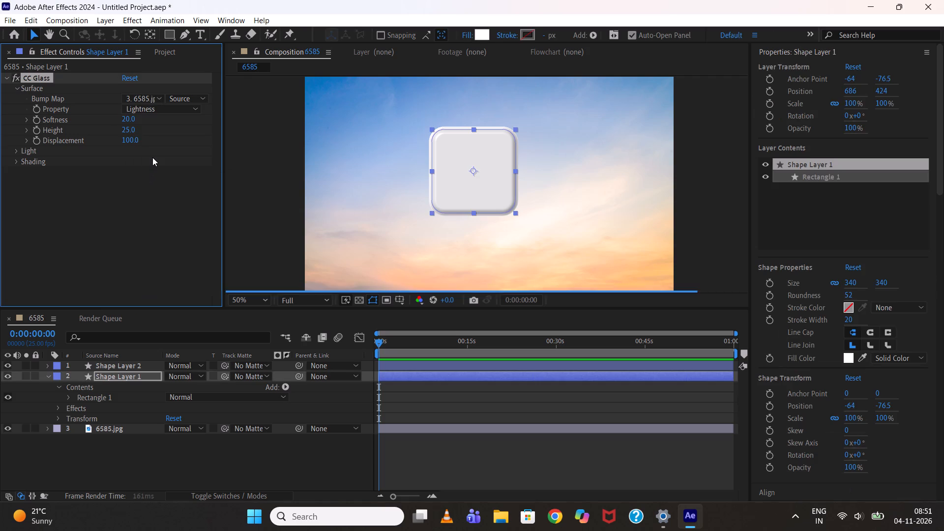
left_click(541, 408)
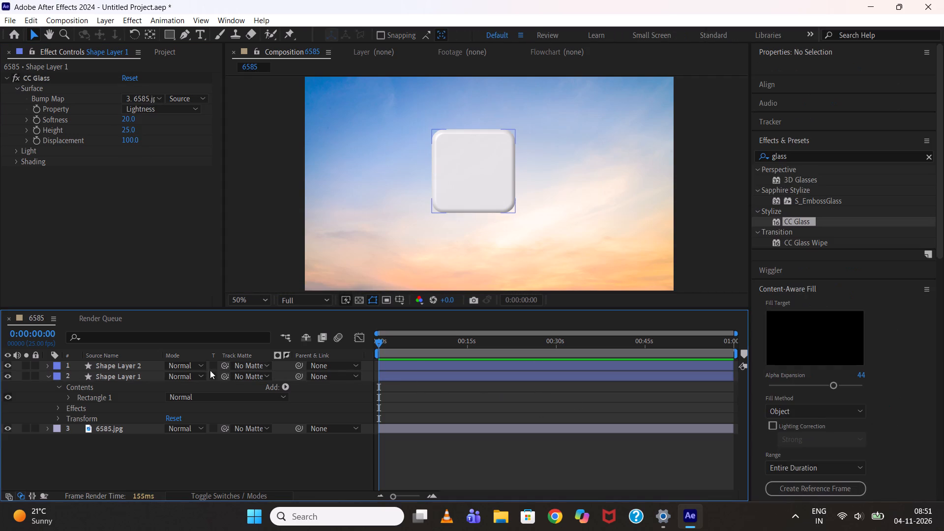
Hide Shape Layer 1 in the composition.
left_click(8, 373)
Set the CC Glass surface Height on Shape Layer 1 to 78.
scroll(491, 183, "up", 1)
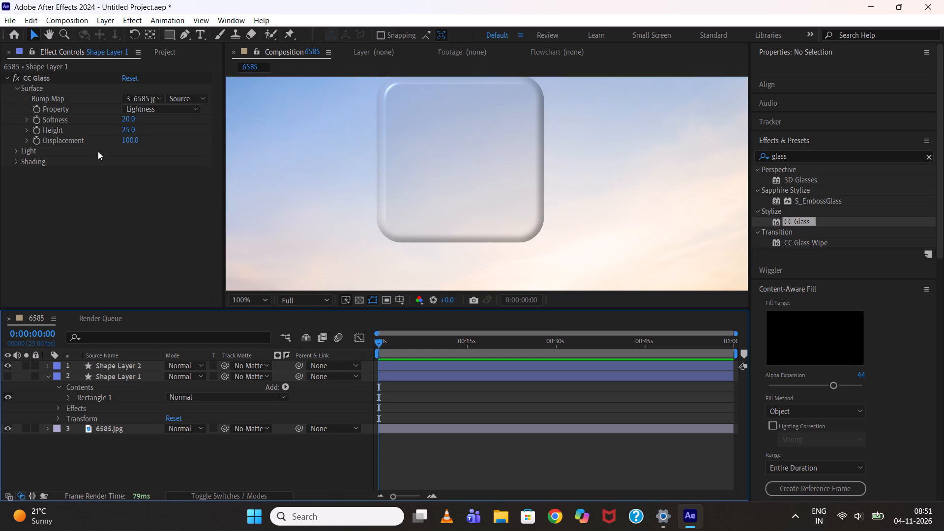
left_click_drag(128, 126, 102, 135)
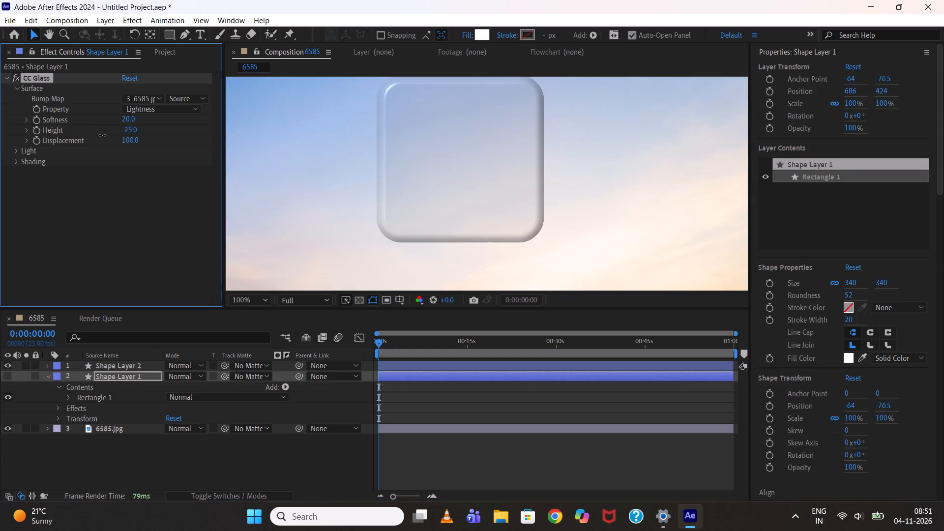
left_click_drag(102, 135, 255, 116)
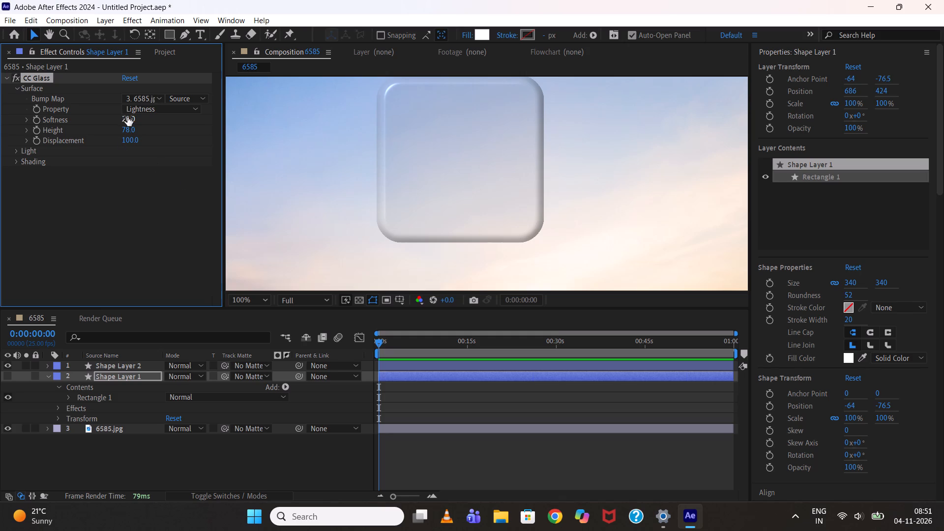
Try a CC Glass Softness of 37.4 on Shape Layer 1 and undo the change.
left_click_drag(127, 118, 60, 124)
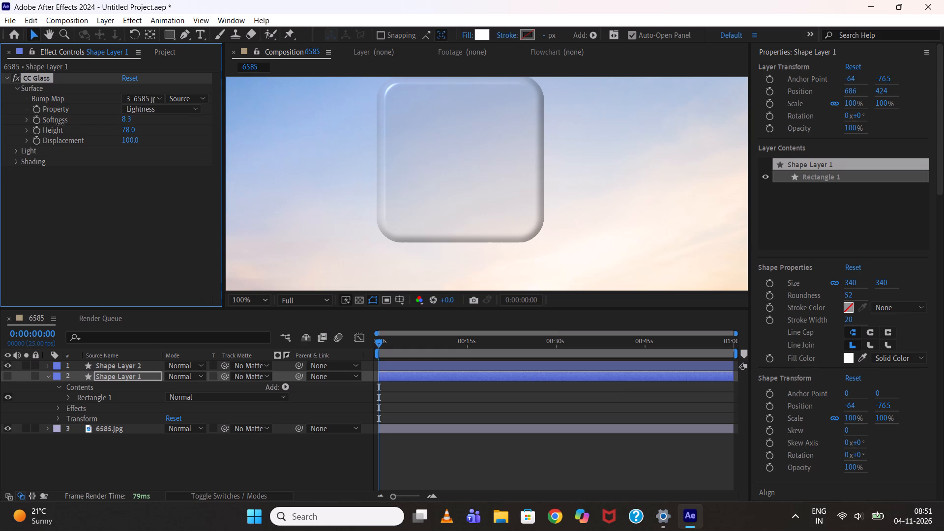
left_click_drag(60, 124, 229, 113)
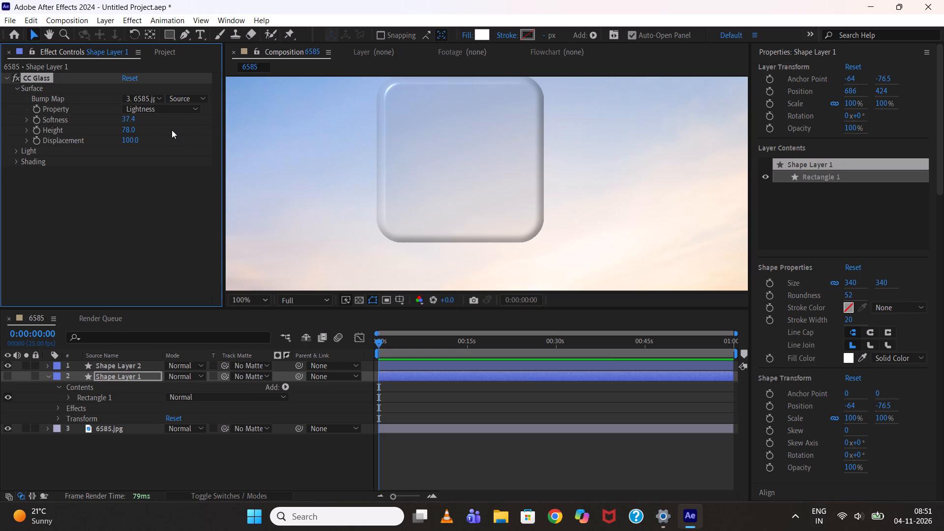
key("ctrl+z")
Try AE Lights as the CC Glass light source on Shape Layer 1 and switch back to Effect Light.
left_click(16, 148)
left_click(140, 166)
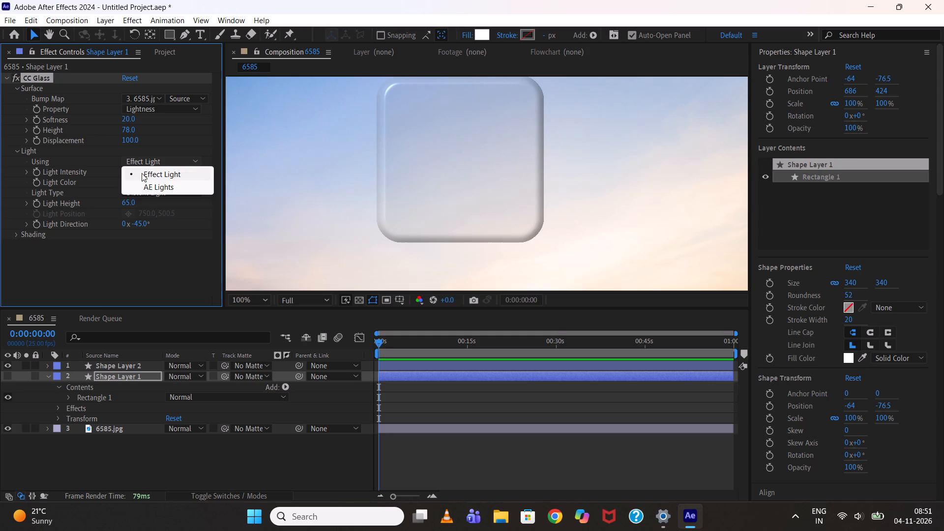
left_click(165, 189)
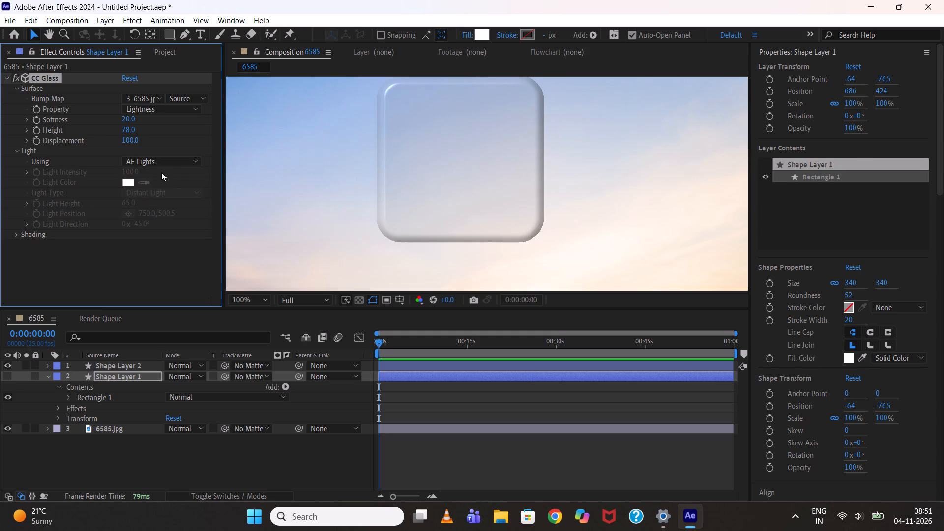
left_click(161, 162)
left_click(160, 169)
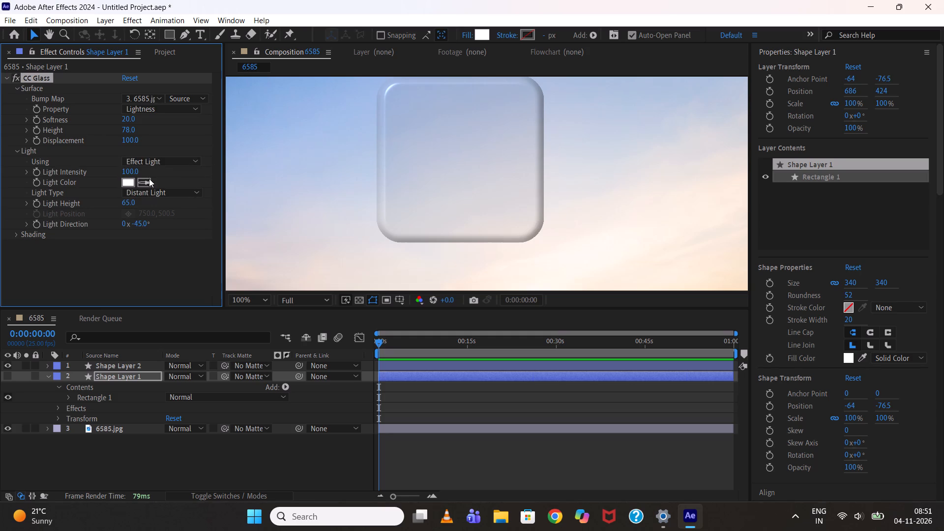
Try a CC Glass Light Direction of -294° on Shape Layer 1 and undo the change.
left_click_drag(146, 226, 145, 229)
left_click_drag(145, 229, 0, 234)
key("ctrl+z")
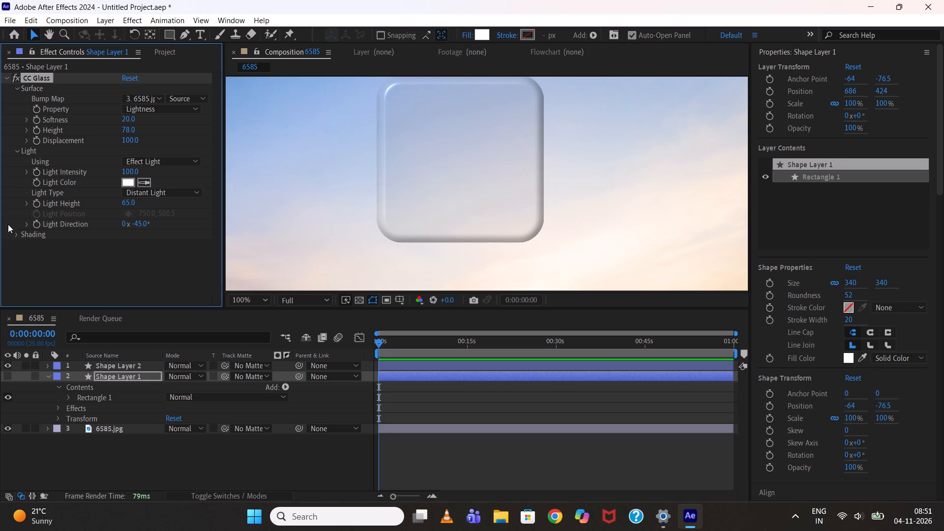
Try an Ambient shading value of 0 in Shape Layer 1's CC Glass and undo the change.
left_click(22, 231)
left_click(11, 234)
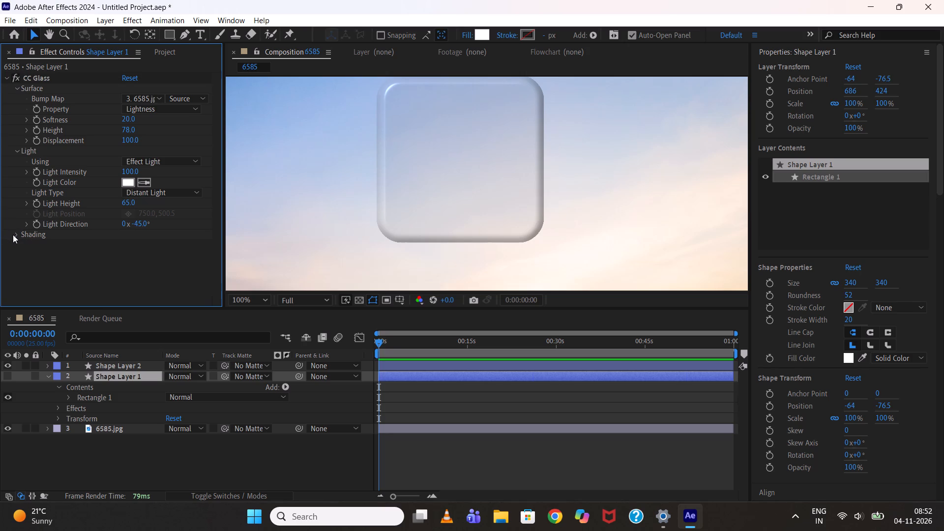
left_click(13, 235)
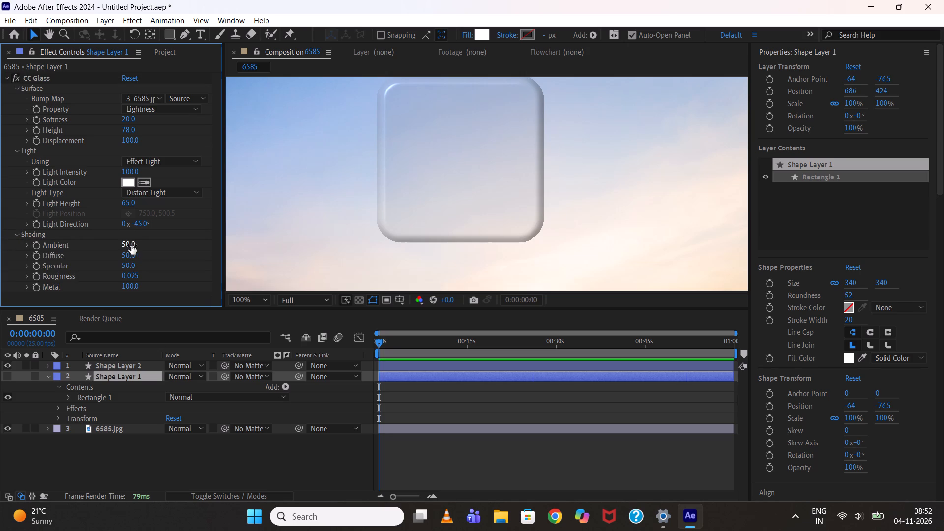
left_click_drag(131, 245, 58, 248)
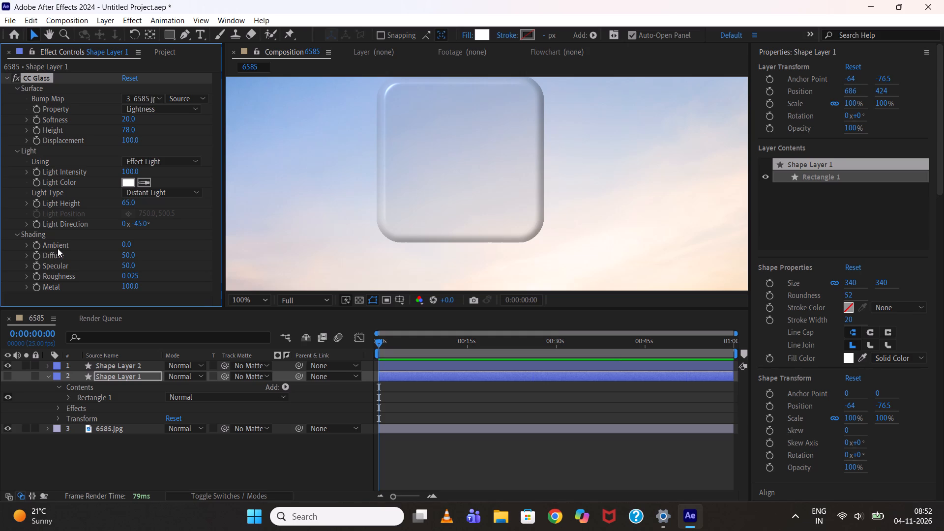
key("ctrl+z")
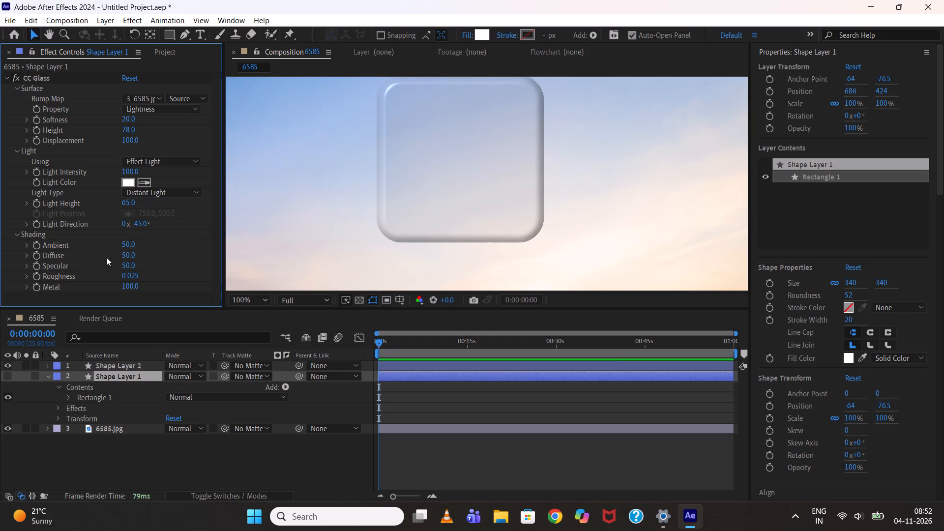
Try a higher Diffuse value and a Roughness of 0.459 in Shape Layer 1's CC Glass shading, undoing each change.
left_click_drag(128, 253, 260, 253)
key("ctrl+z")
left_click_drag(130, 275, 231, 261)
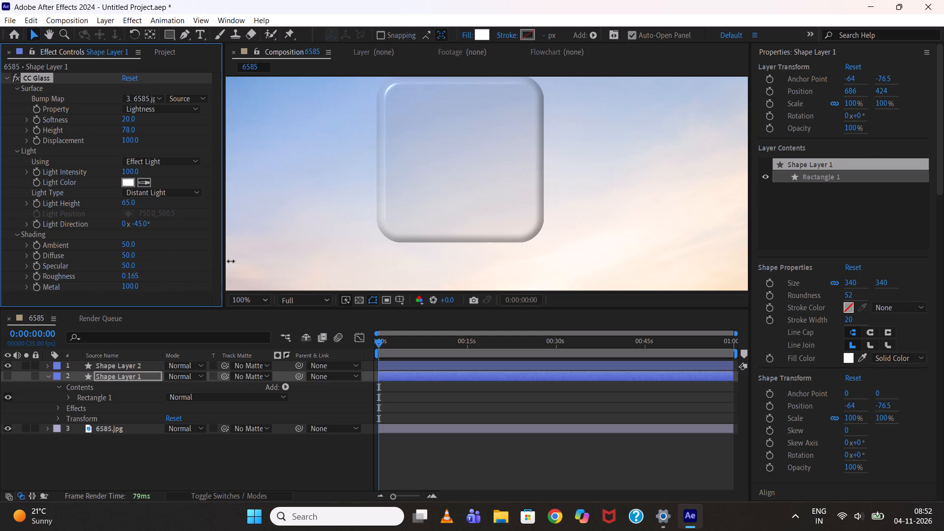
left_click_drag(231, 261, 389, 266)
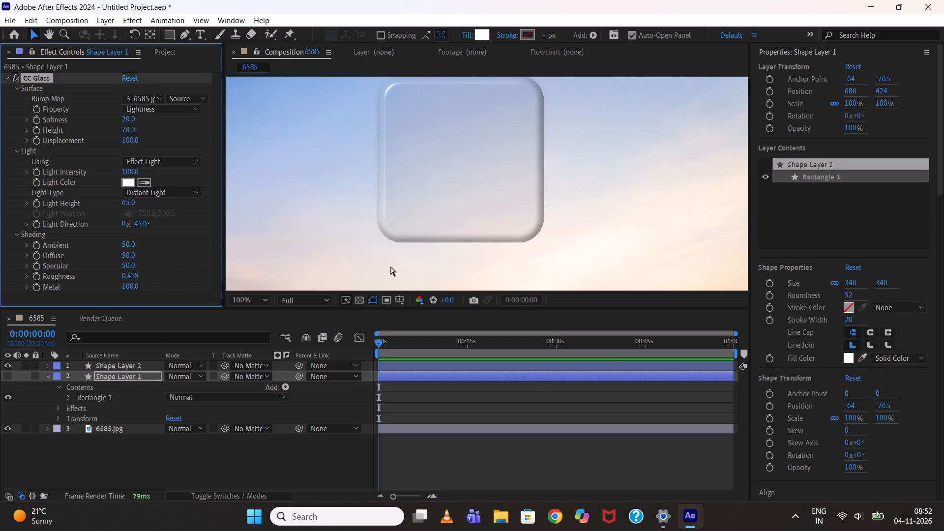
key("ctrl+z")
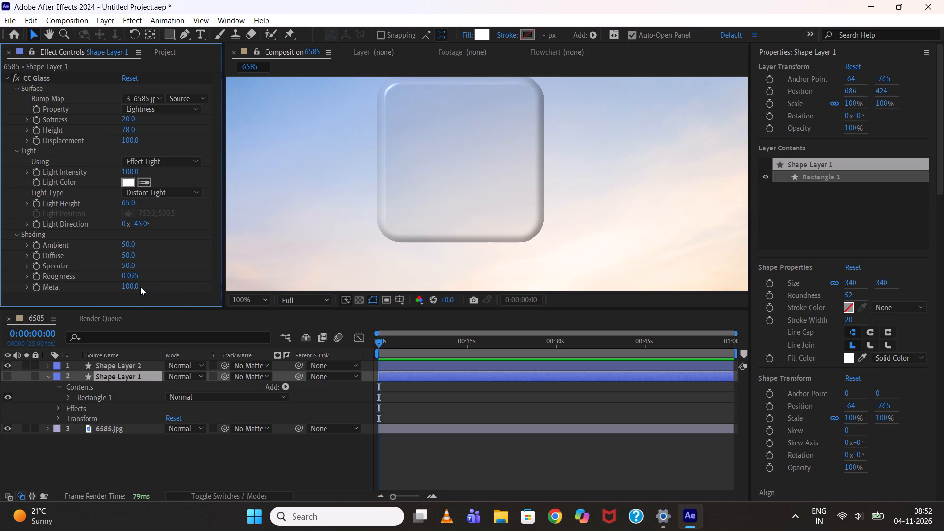
Set the CC Glass surface Softness on Shape Layer 2 to 10.7.
left_click(130, 364)
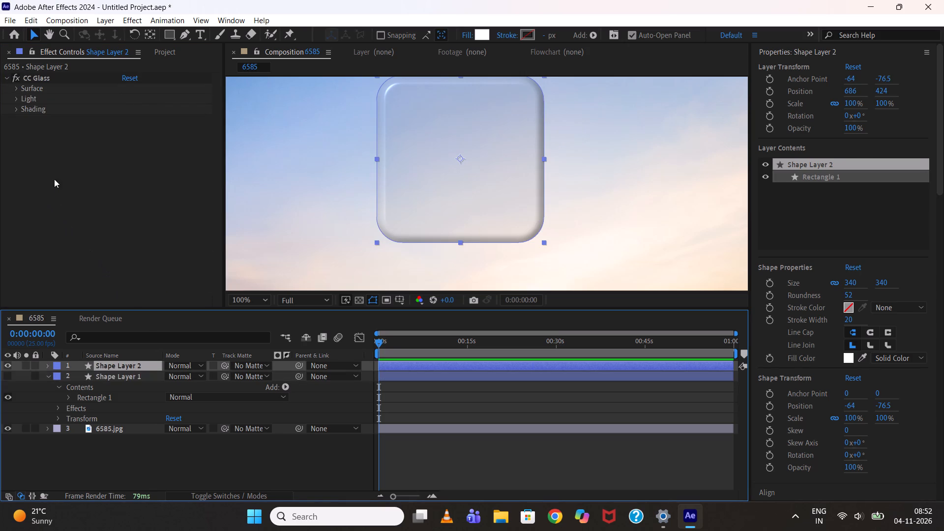
left_click(15, 102)
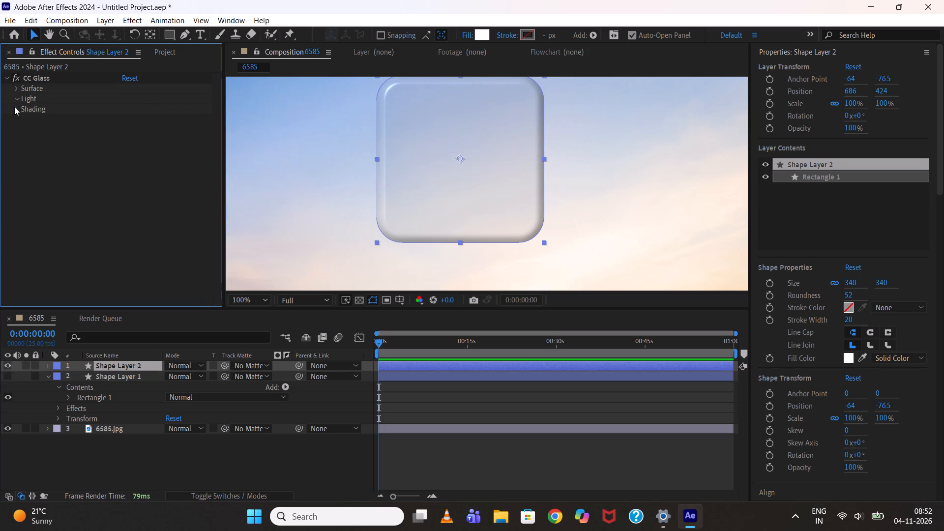
left_click(14, 99)
left_click(18, 89)
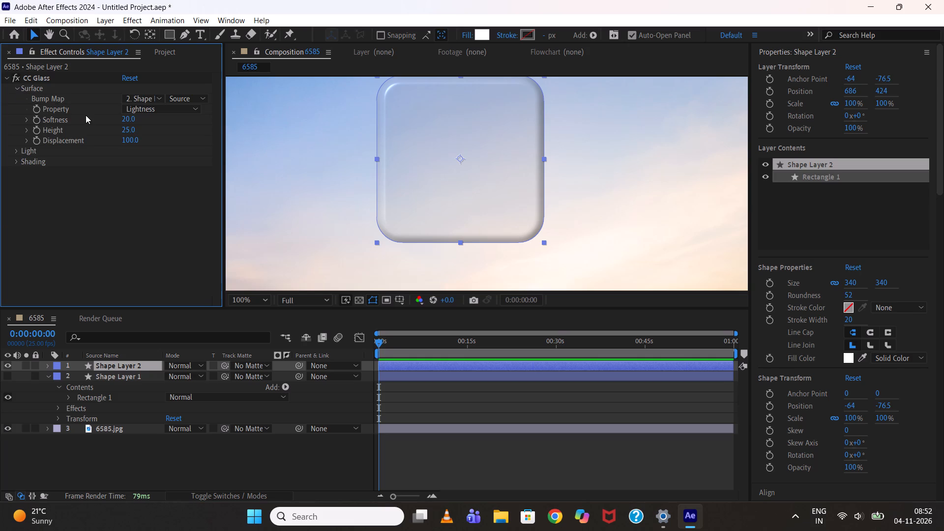
left_click_drag(129, 118, 114, 123)
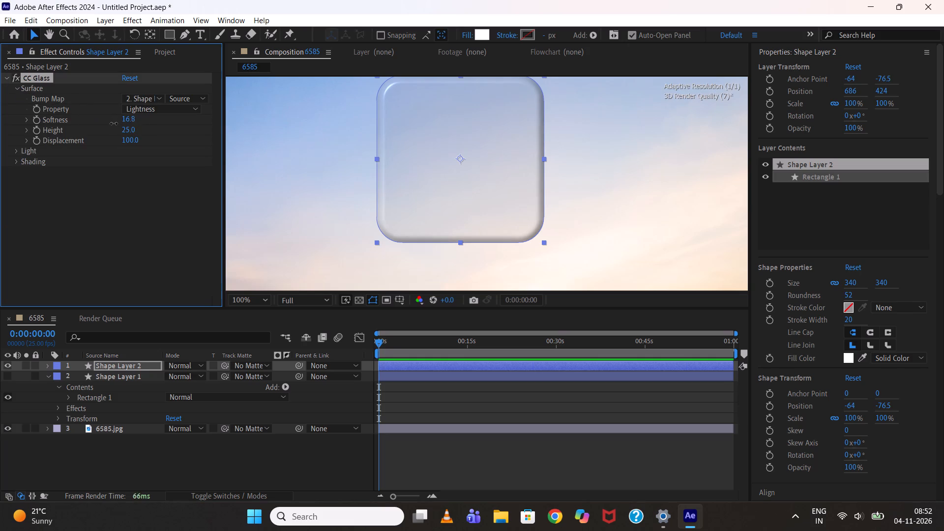
left_click_drag(114, 123, 30, 140)
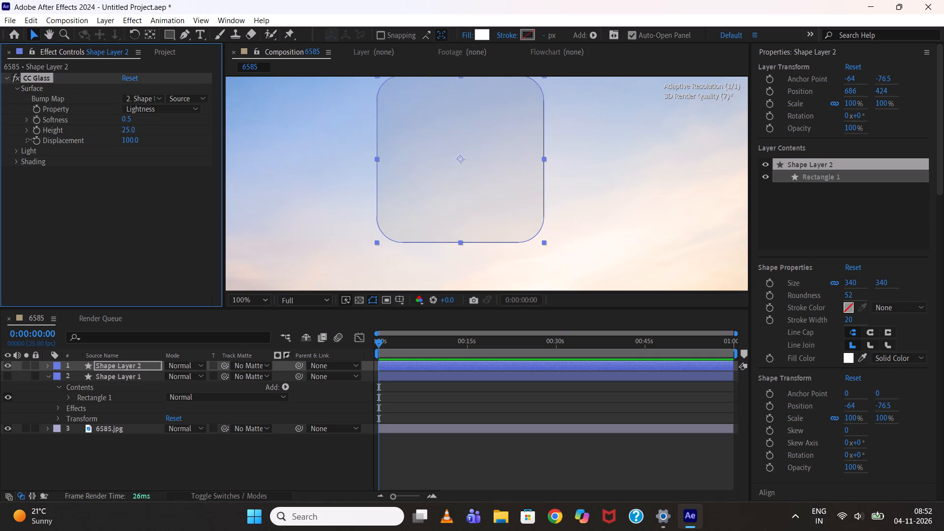
left_click_drag(30, 140, 76, 135)
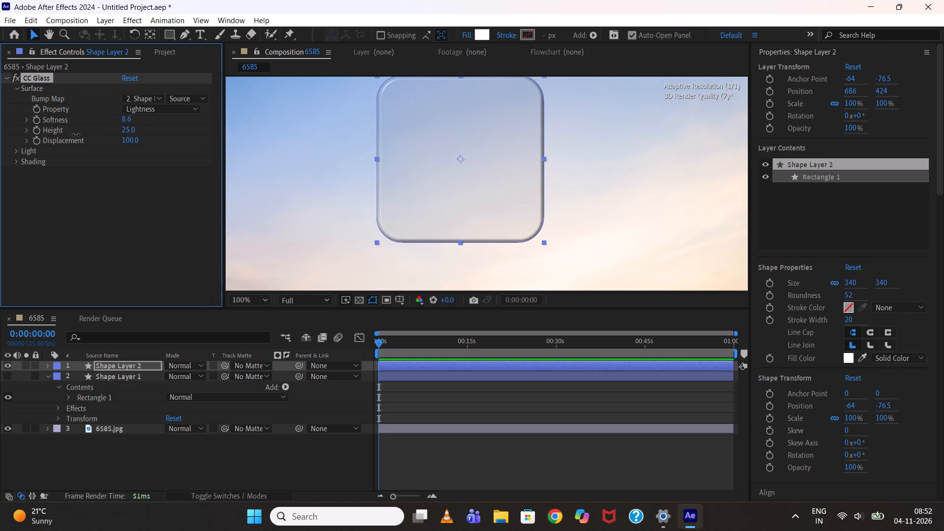
left_click_drag(76, 135, 85, 131)
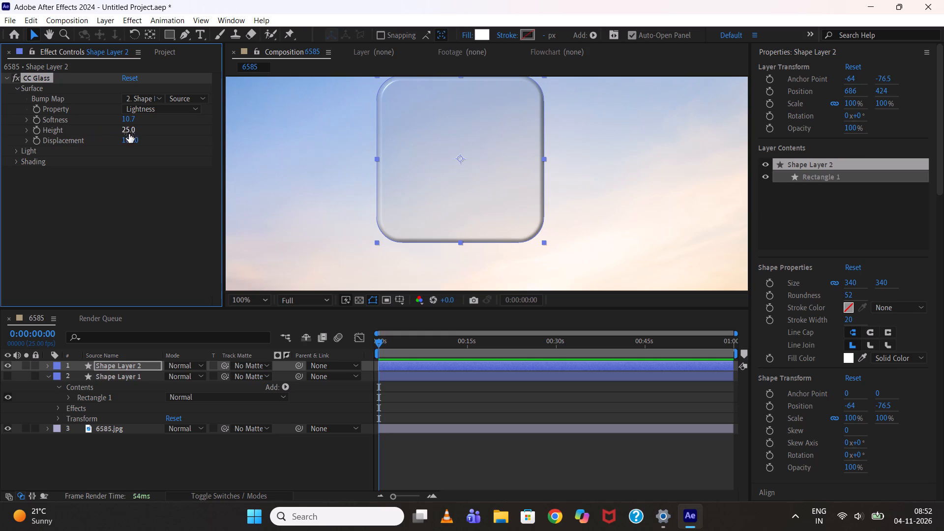
Set the CC Glass Displacement on Shape Layer 2 to 480.
left_click_drag(131, 138, 378, 151)
Set the CC Glass surface Height on Shape Layer 2 to 84.
left_click_drag(128, 128, 147, 124)
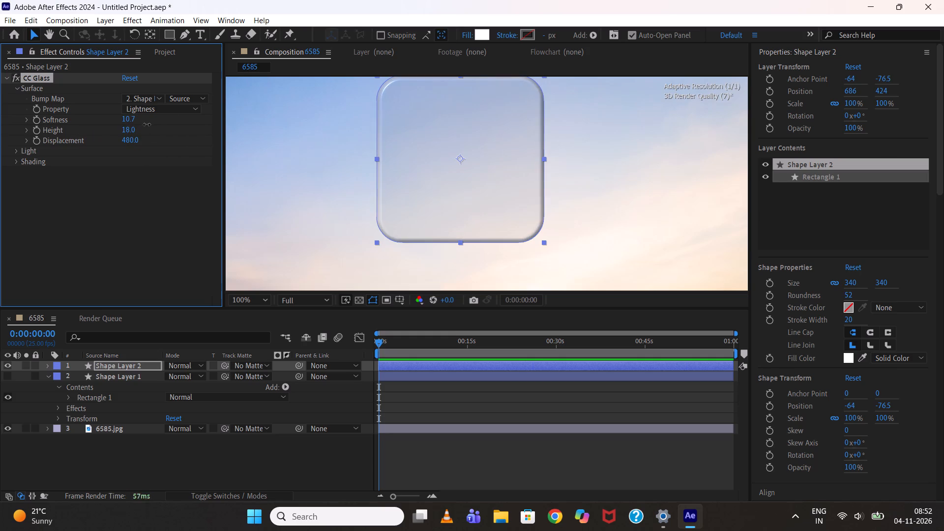
left_click_drag(147, 124, 175, 116)
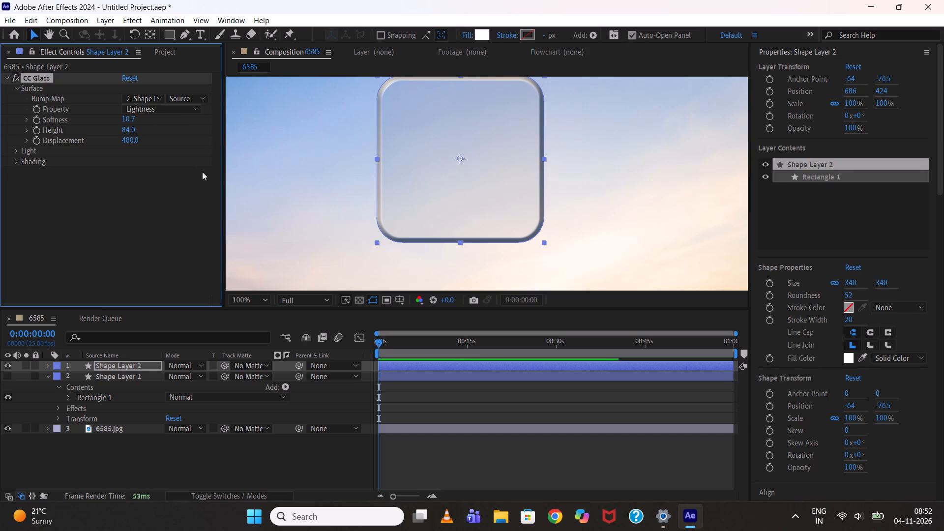
left_click(185, 190)
left_click(455, 421)
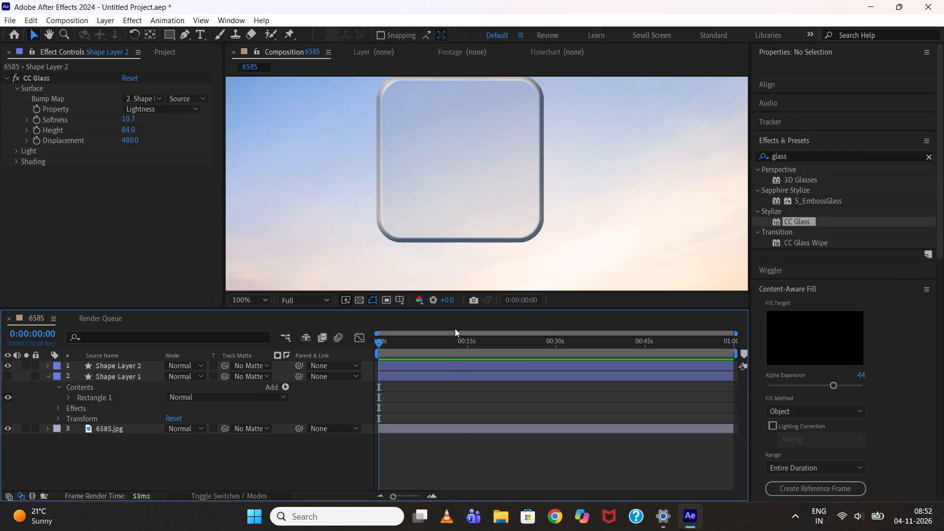
Try Green as the CC Glass surface Property on Shape Layer 2, and settle on Red.
scroll(437, 277, "down", 1)
scroll(437, 140, "up", 1)
middle_click_drag(437, 140, 435, 155)
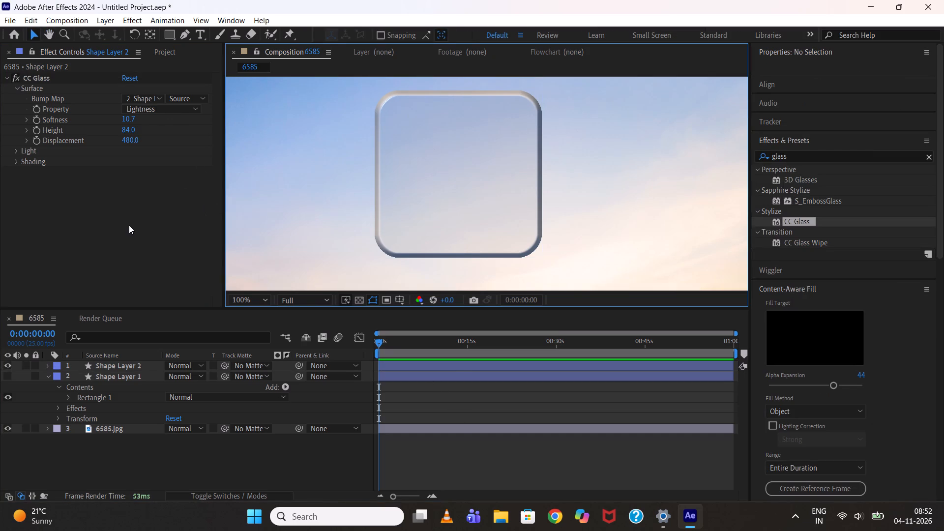
left_click(129, 225)
left_click(148, 113)
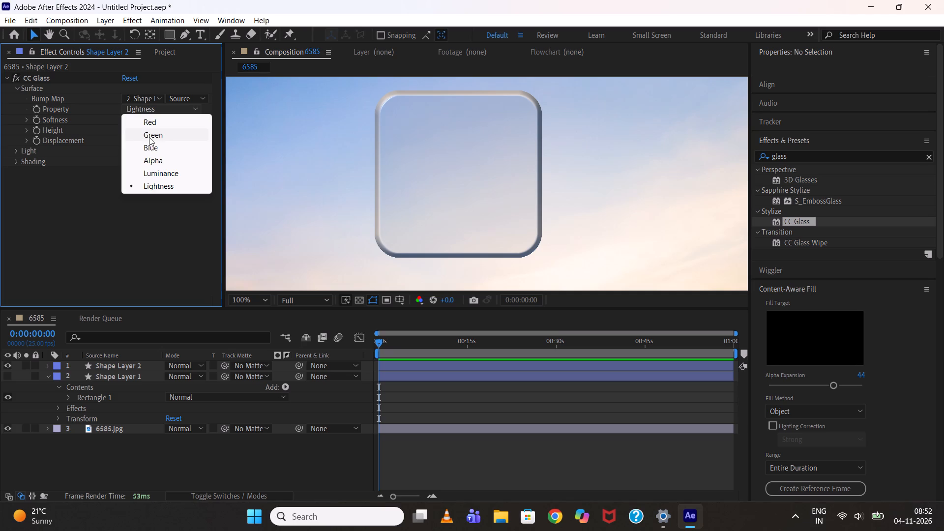
left_click(149, 137)
left_click(168, 109)
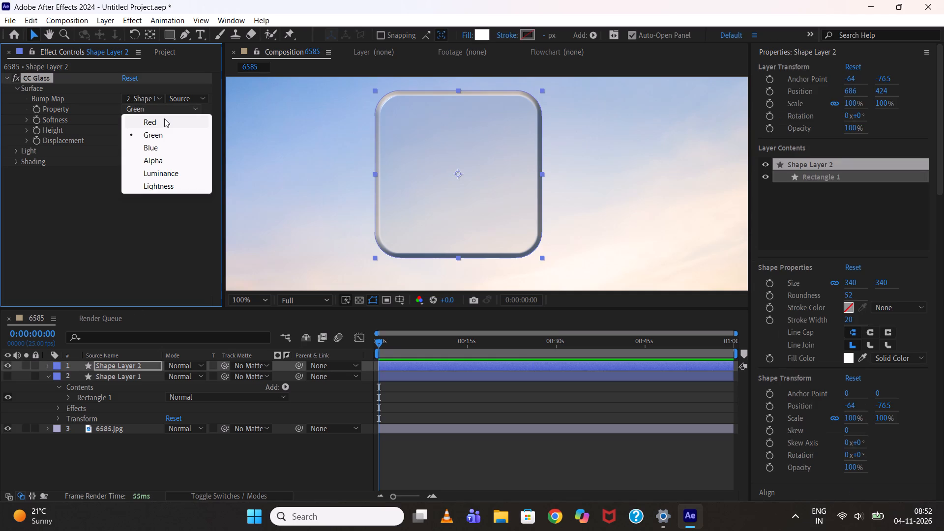
left_click(164, 118)
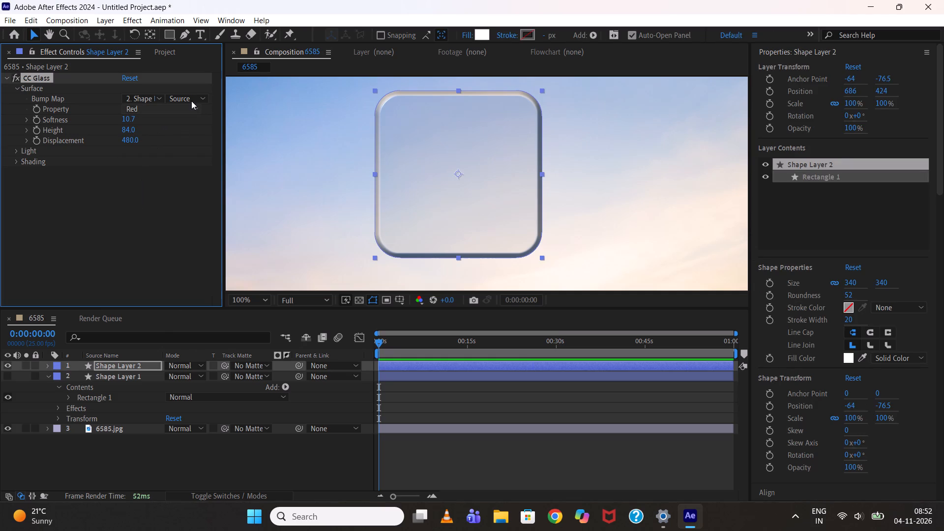
Switch the CC Glass Bump Map input on Shape Layer 2 to Masks, and settle on Effects & Masks.
left_click(191, 101)
left_click(192, 127)
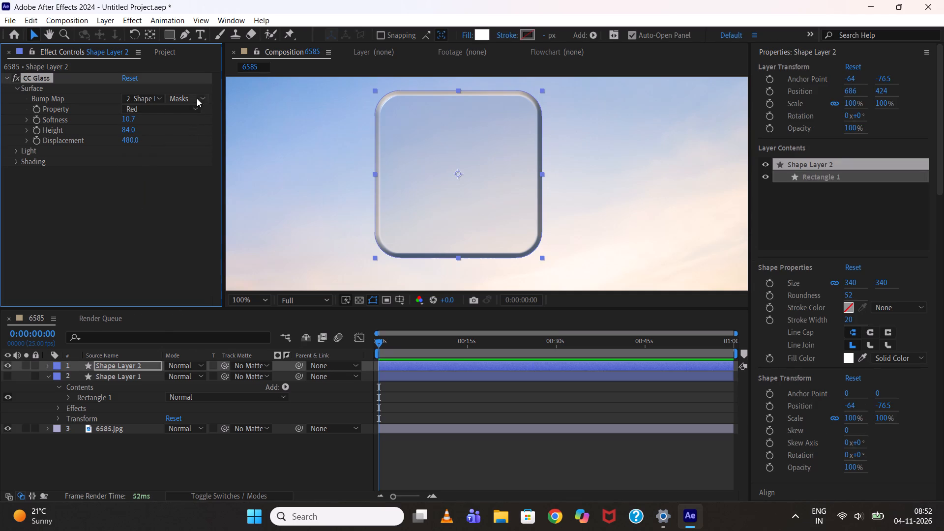
left_click(197, 94)
left_click(194, 133)
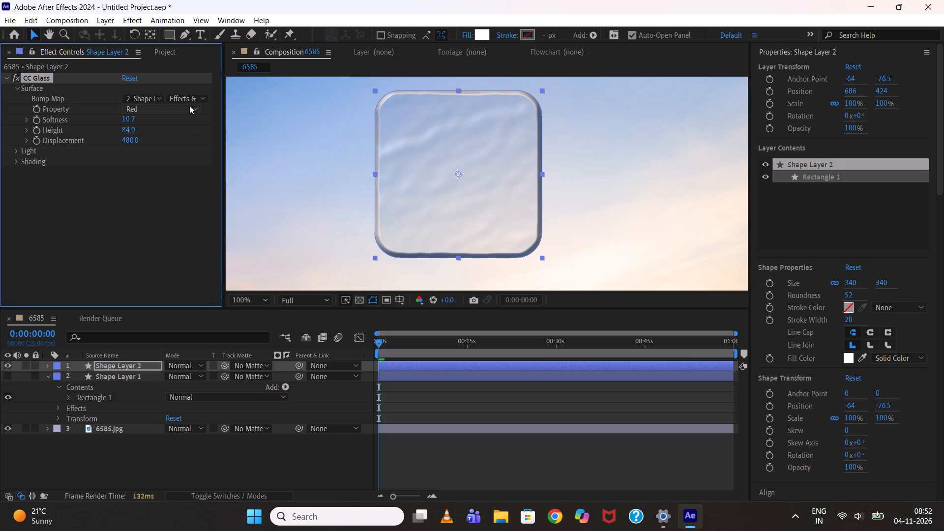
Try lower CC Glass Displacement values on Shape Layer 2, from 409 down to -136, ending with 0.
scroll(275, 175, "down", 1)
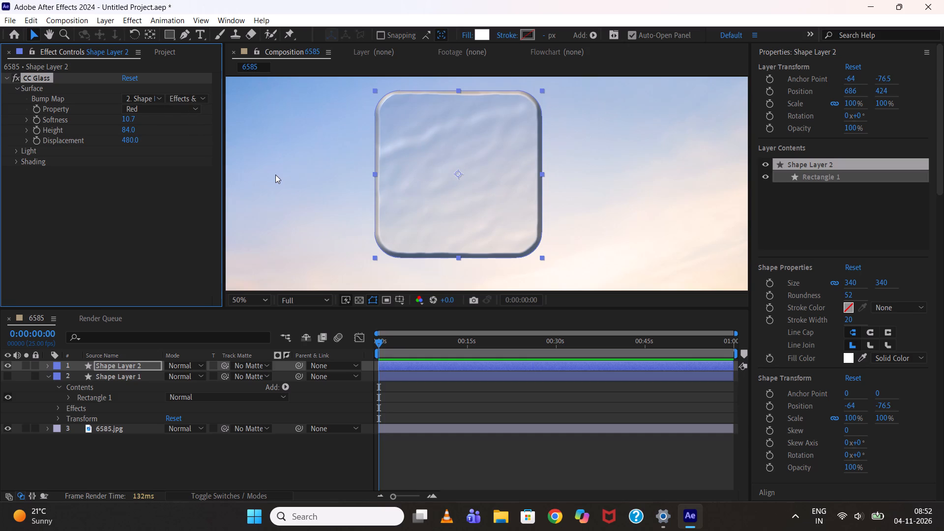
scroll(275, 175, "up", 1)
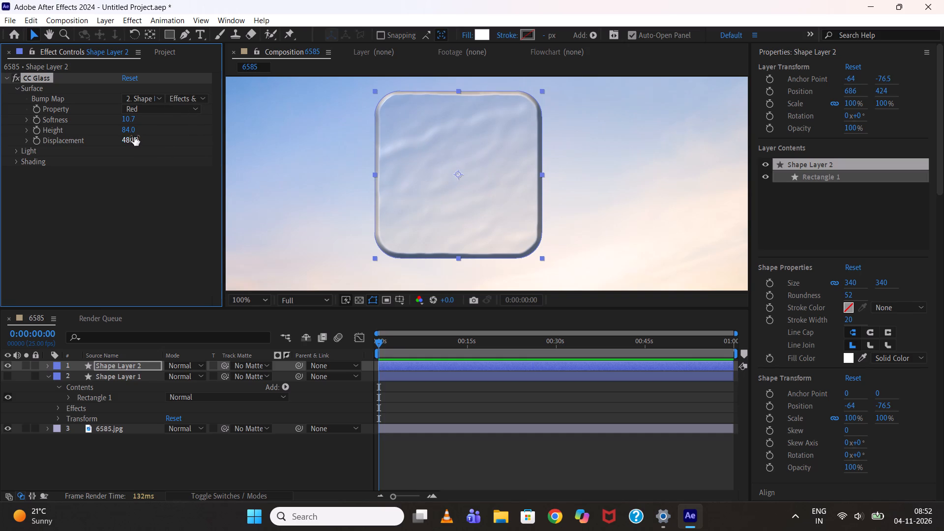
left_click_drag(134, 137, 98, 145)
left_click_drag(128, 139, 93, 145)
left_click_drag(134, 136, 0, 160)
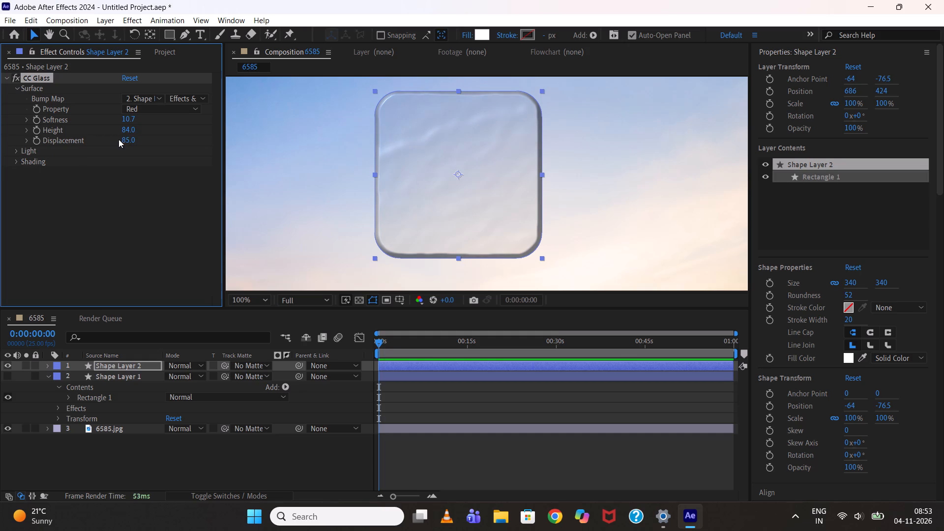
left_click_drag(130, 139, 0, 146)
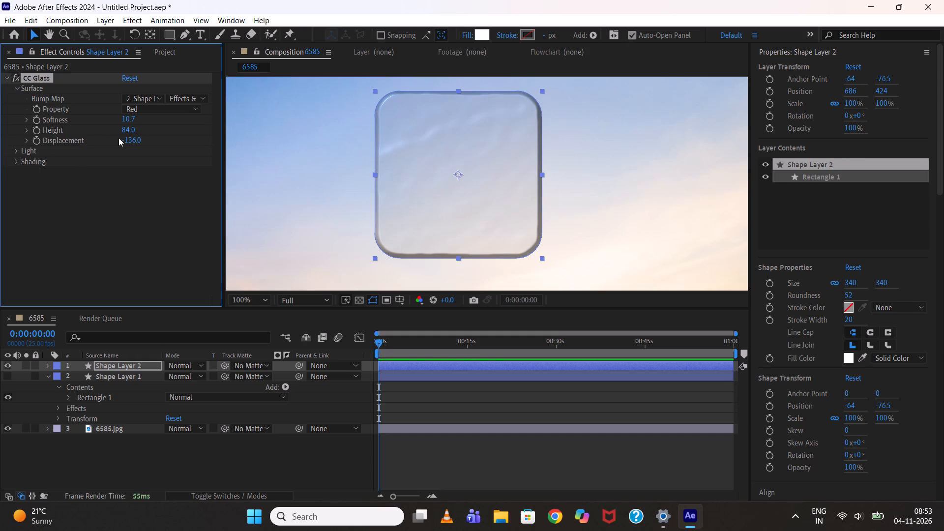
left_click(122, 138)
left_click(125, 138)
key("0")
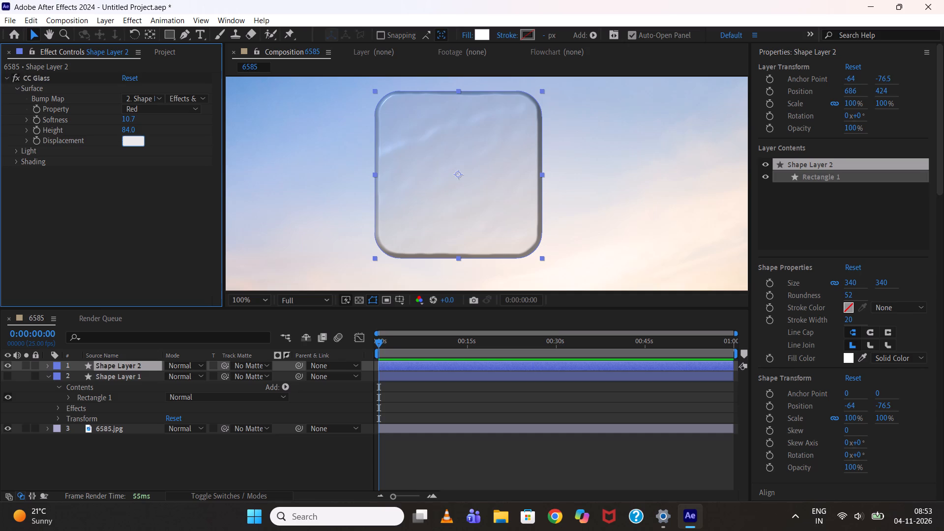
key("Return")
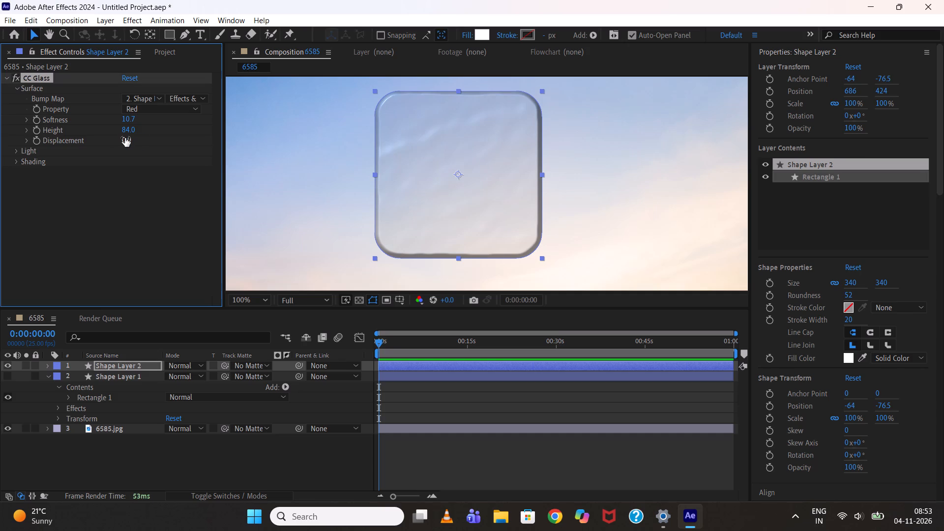
Set the CC Glass Displacement on Shape Layer 2 to 500.
left_click_drag(130, 139, 509, 143)
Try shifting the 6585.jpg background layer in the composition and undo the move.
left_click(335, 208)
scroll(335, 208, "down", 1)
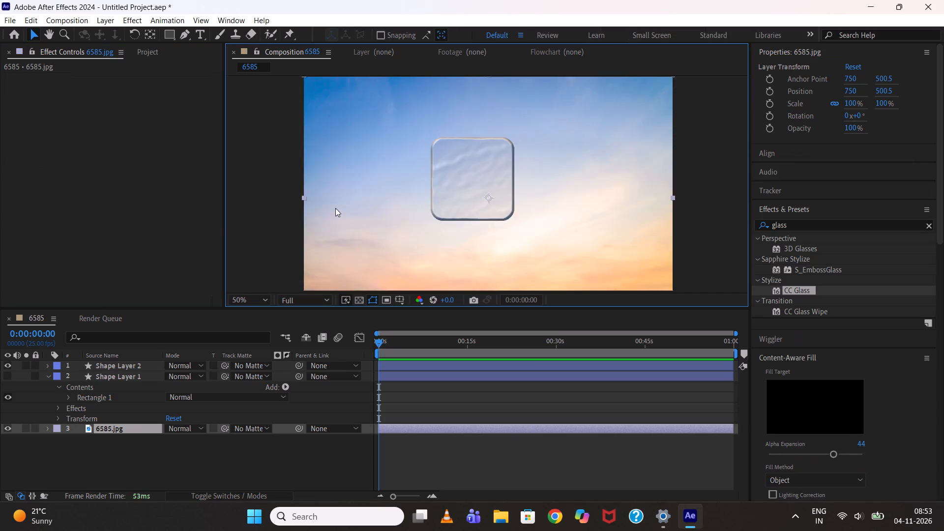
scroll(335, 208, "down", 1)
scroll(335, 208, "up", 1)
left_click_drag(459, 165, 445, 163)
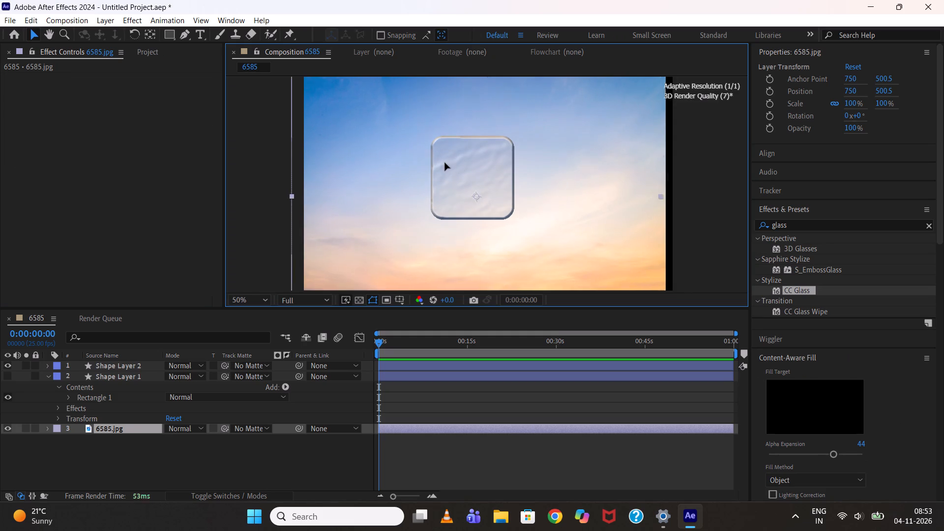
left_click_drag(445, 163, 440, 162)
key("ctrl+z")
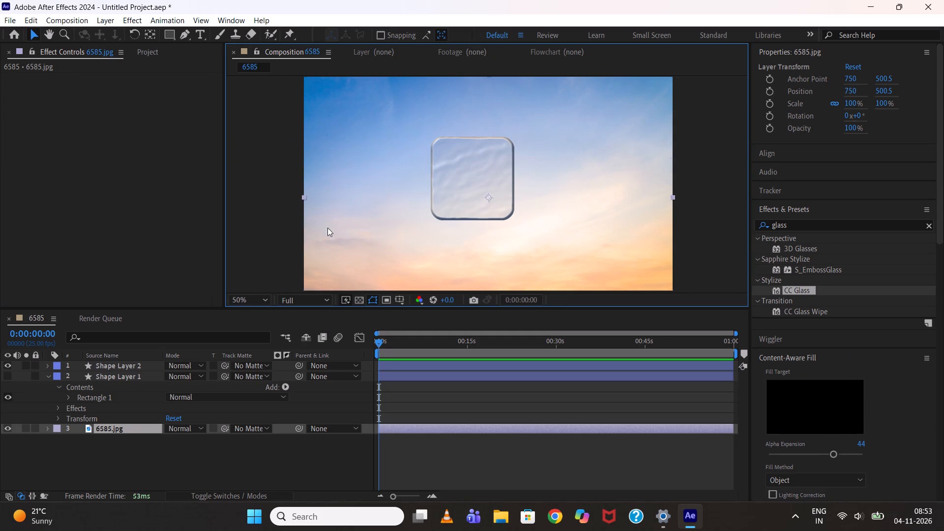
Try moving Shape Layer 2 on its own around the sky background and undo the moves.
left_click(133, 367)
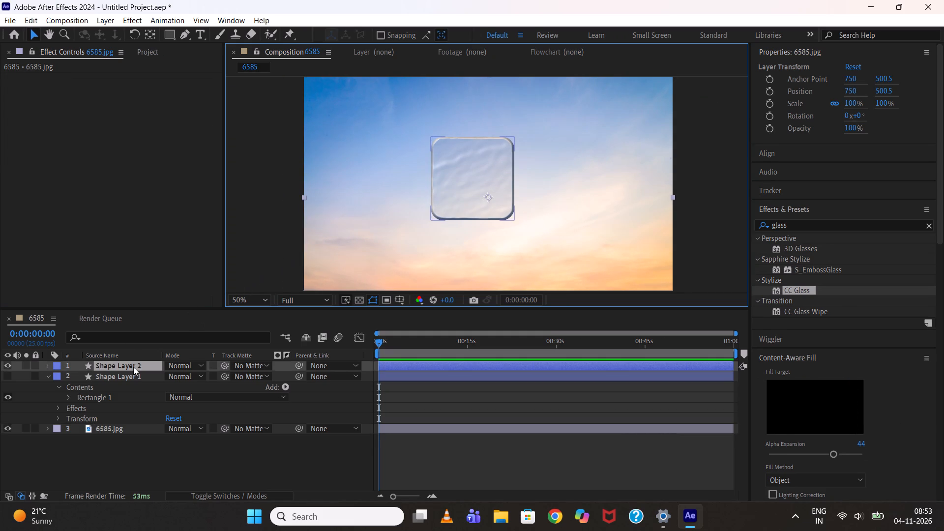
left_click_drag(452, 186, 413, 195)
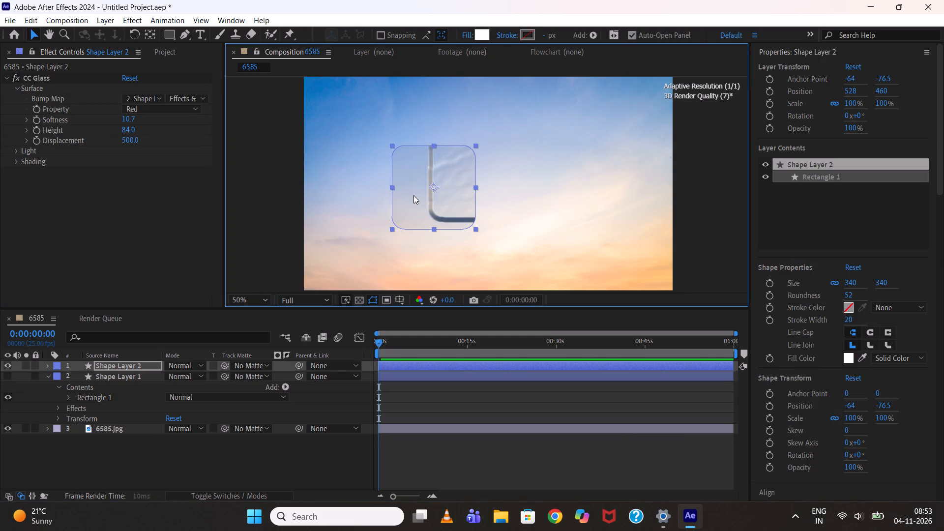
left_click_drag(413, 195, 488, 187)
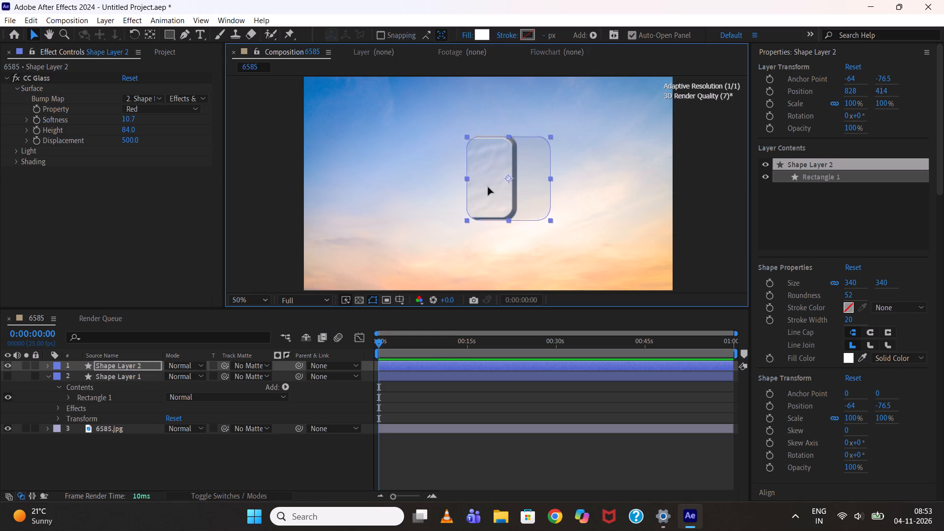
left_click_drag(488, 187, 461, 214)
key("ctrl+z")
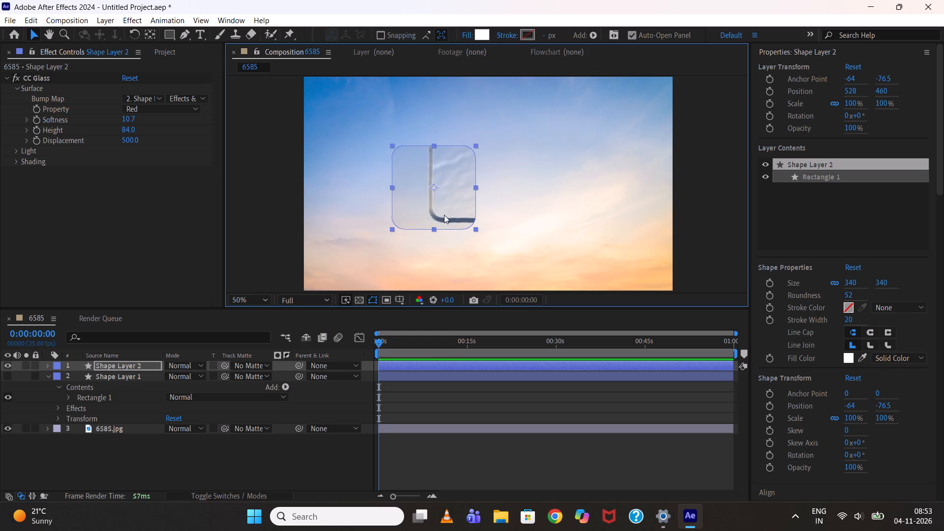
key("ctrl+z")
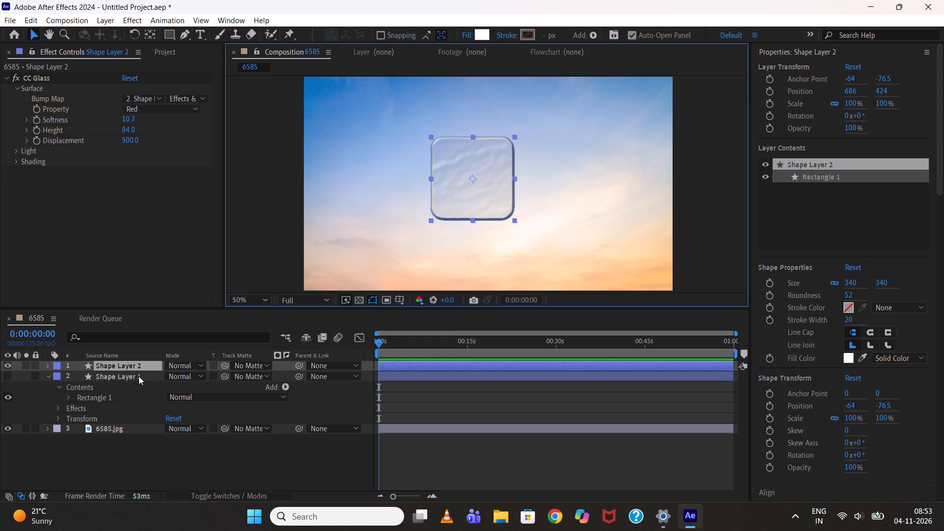
Move Shape Layer 2 and Shape Layer 1 together across the sky background, placing them at about 706, 384.
left_click(139, 376, "shift")
left_click_drag(474, 188, 429, 215)
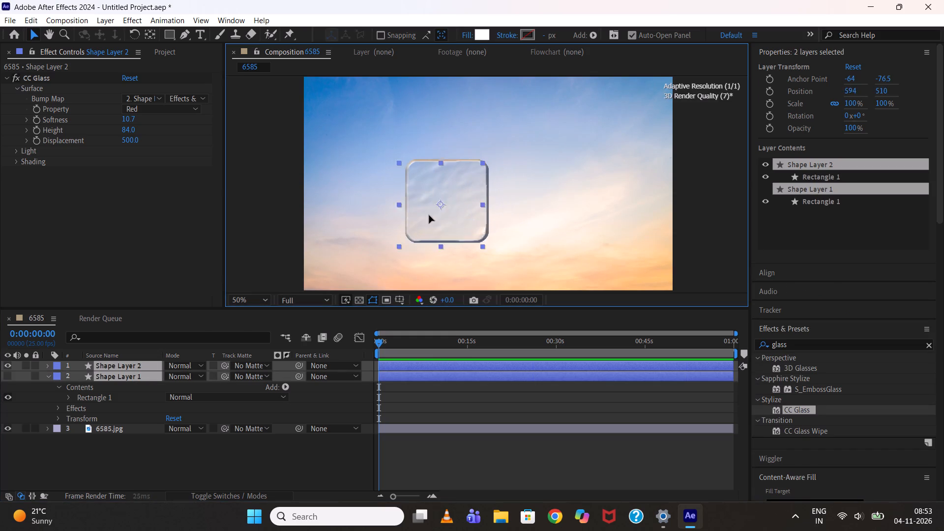
left_click_drag(429, 215, 585, 238)
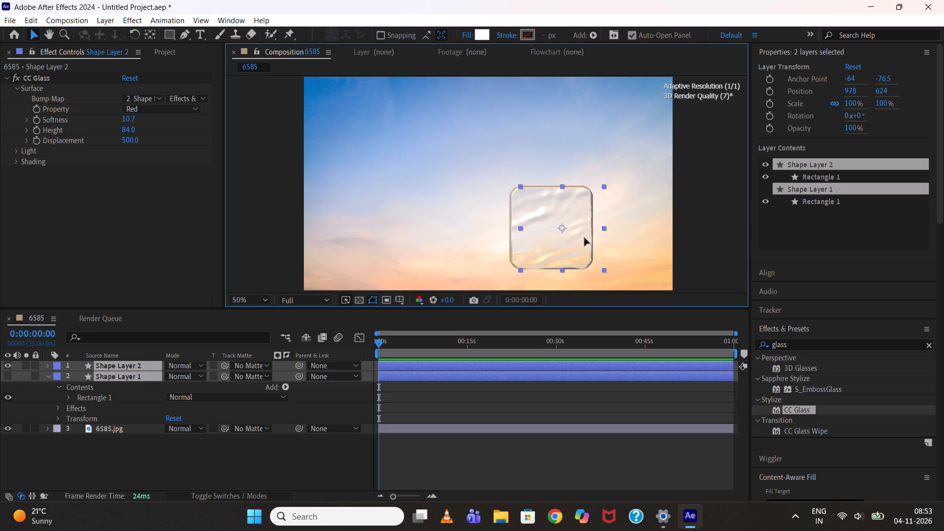
left_click_drag(585, 238, 372, 139)
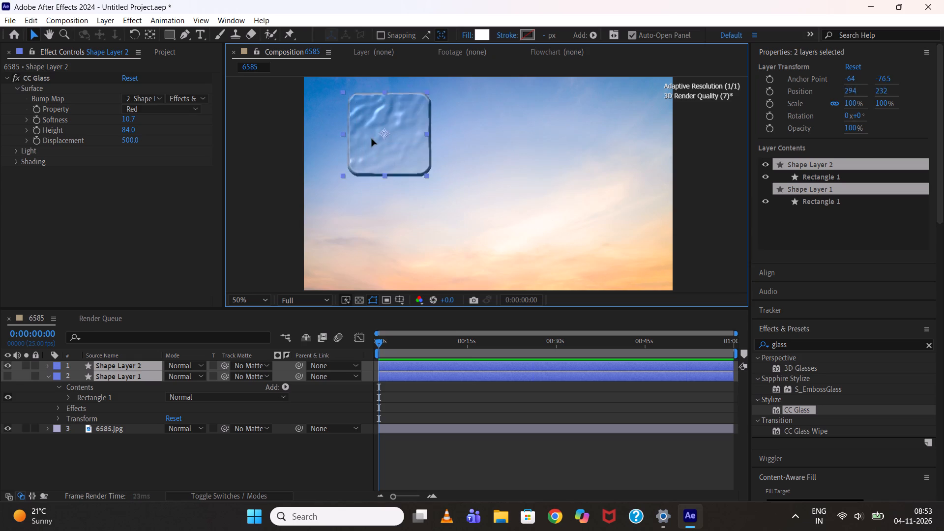
left_click_drag(372, 139, 465, 165)
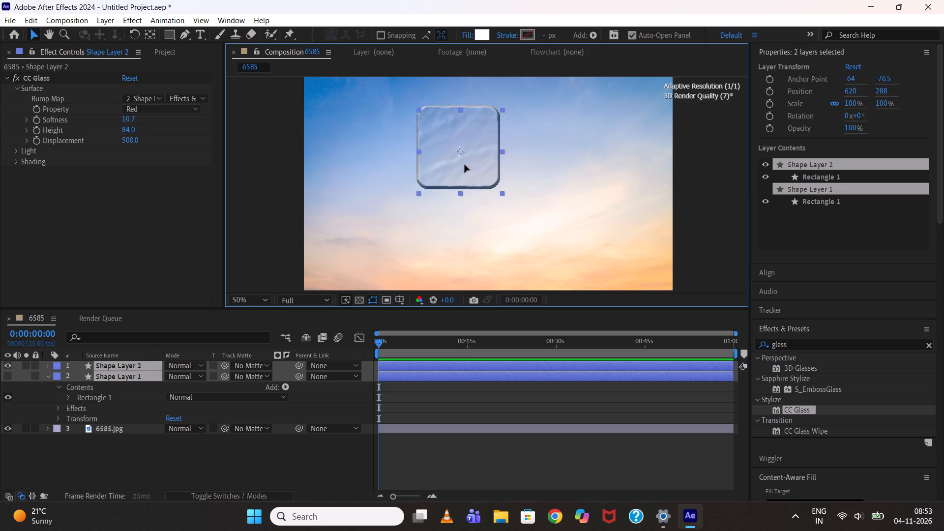
left_click_drag(465, 165, 479, 178)
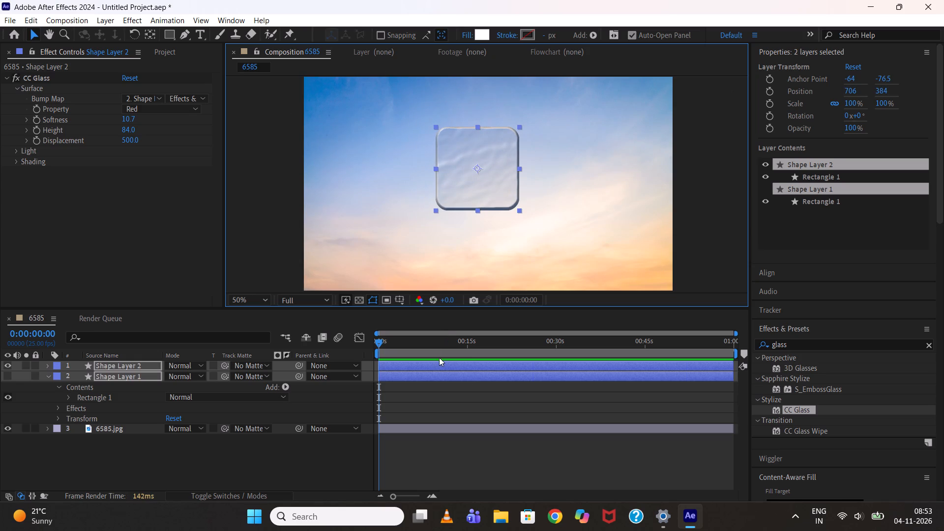
left_click(442, 395)
Delete Shape Layer 1 from the 6585 composition.
scroll(464, 195, "up", 1)
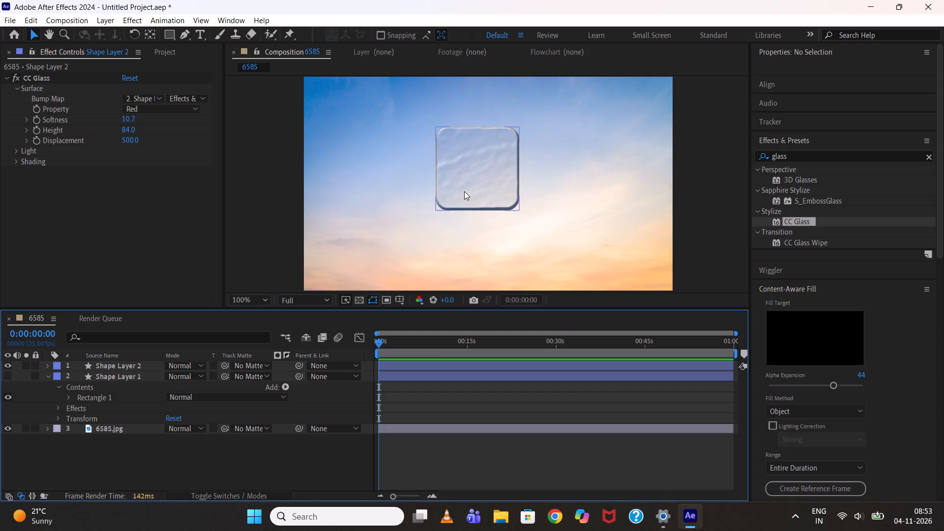
left_click(464, 191)
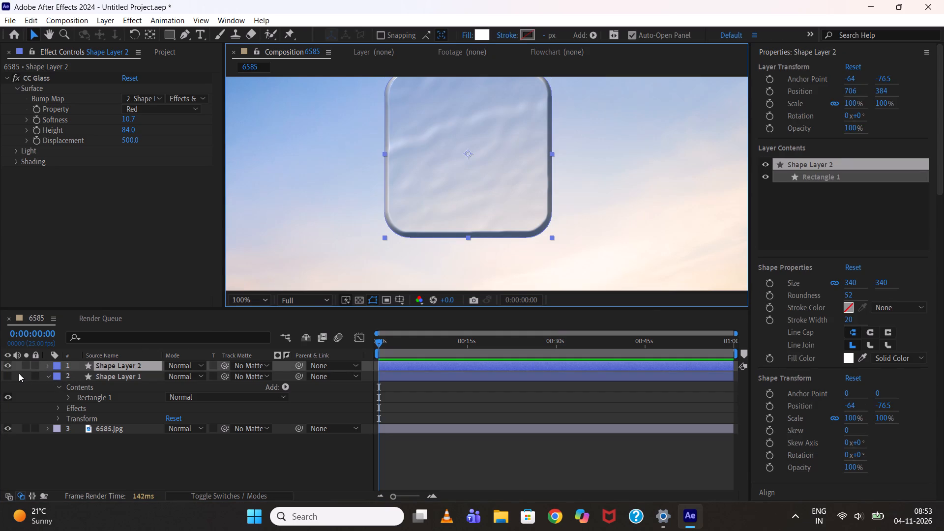
left_click(96, 373)
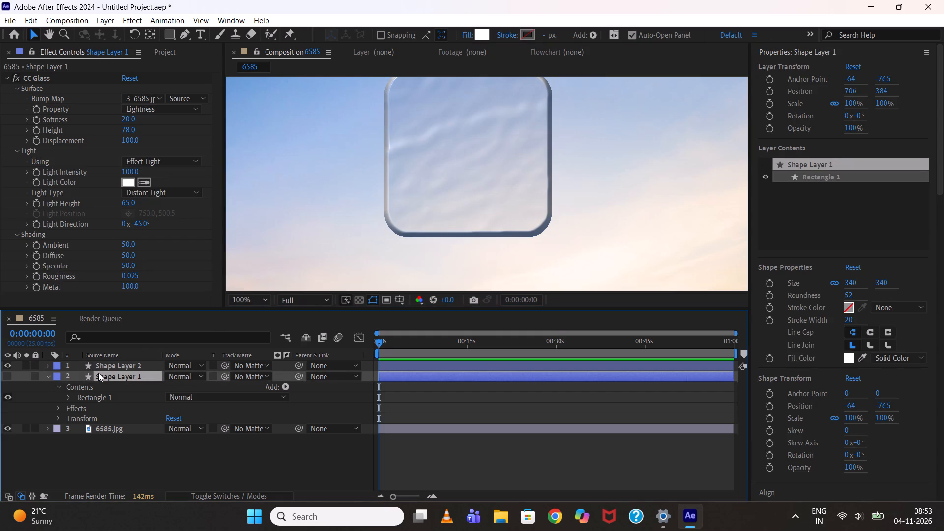
key("Delete")
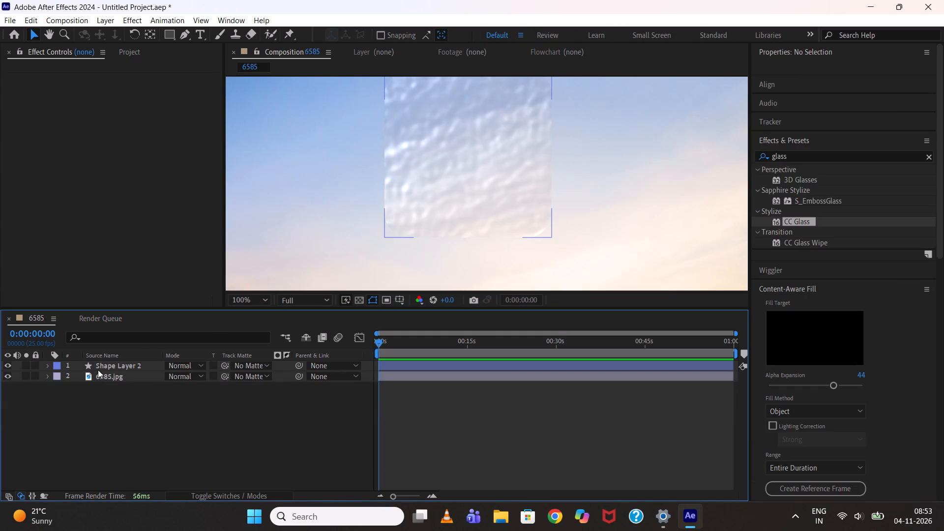
Undo the deletion of Shape Layer 1 in the 6585 composition.
key("ctrl+z")
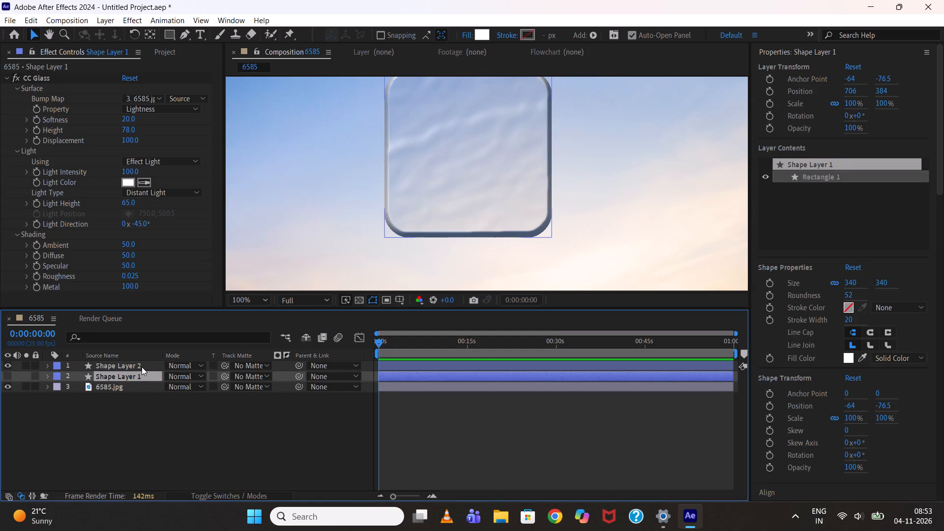
left_click(141, 367)
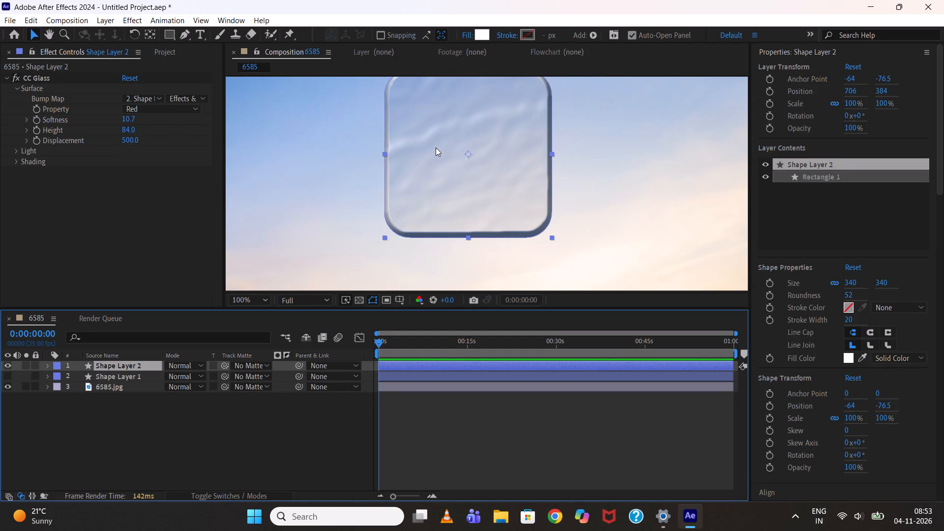
scroll(436, 147, "down", 1)
scroll(436, 147, "up", 1)
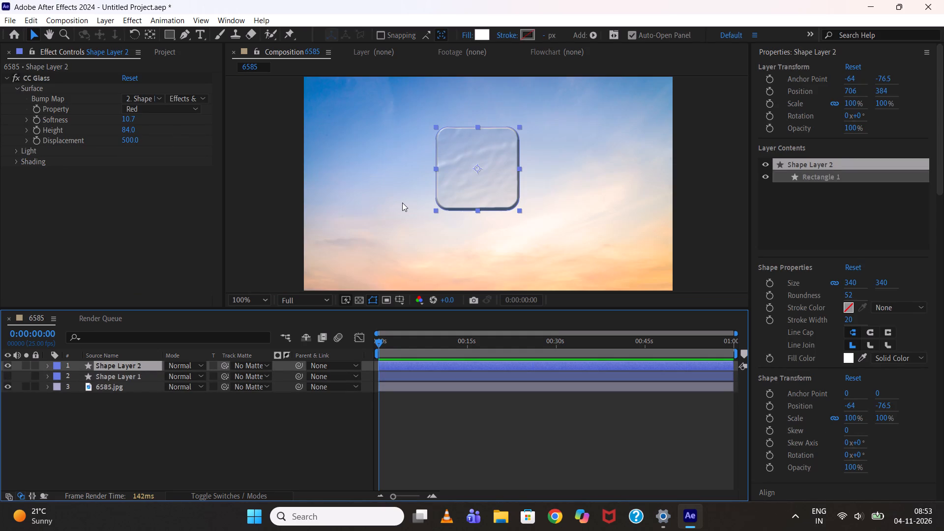
scroll(275, 262, "down", 1)
Remove the CC Glass effect from Shape Layer 1.
left_click(128, 377)
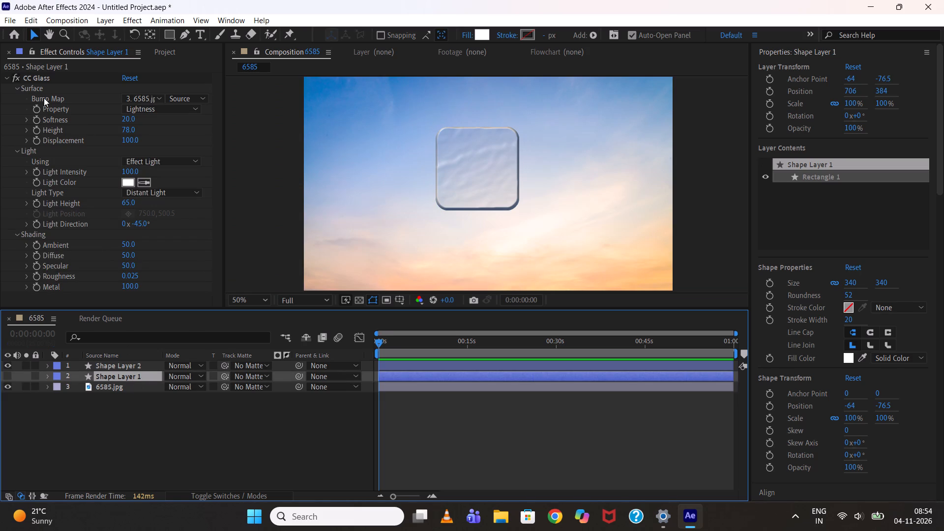
left_click(45, 78)
key("Delete")
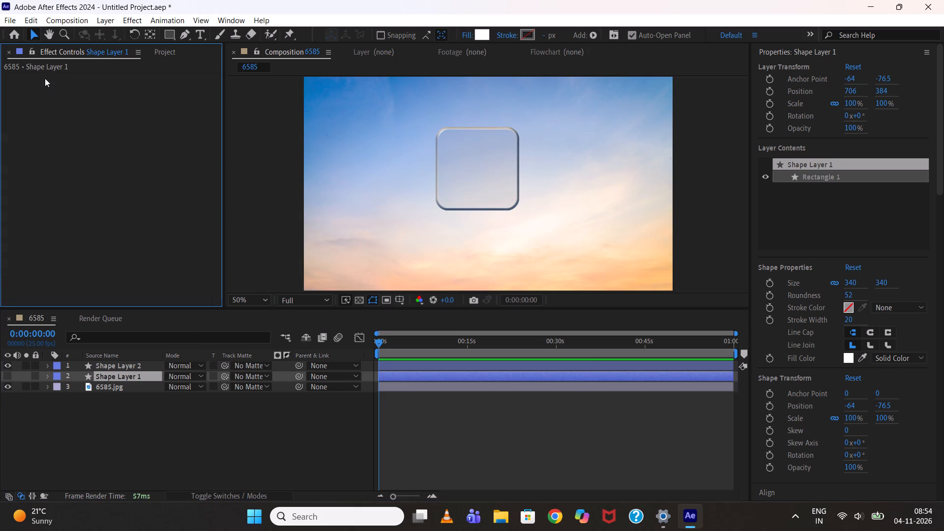
Examine the rounded square's surface and beveled edges against the sky, both close up and zoomed out, with no layer selected.
scroll(501, 144, "up", 1)
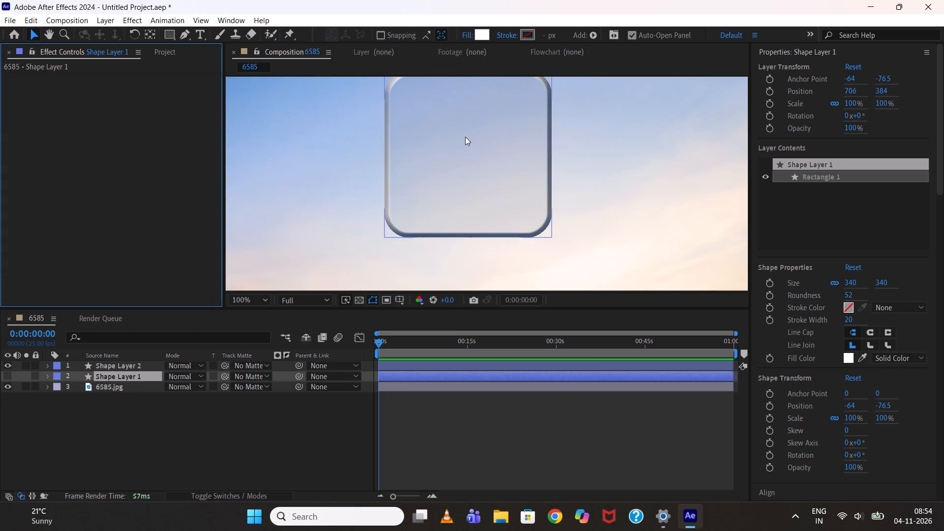
middle_click_drag(465, 137, 466, 150)
scroll(466, 150, "up", 1)
middle_click_drag(466, 151, 523, 259)
scroll(507, 236, "down", 2)
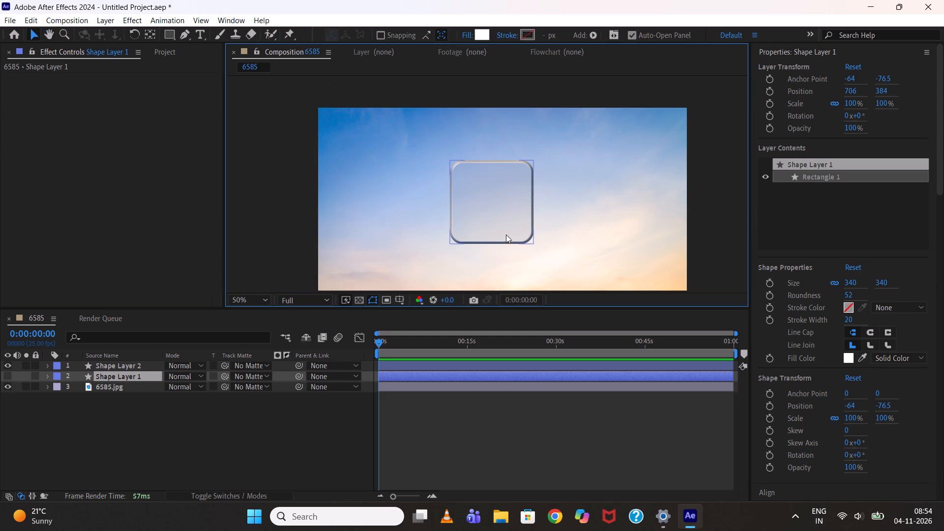
middle_click(505, 235)
left_click(440, 458)
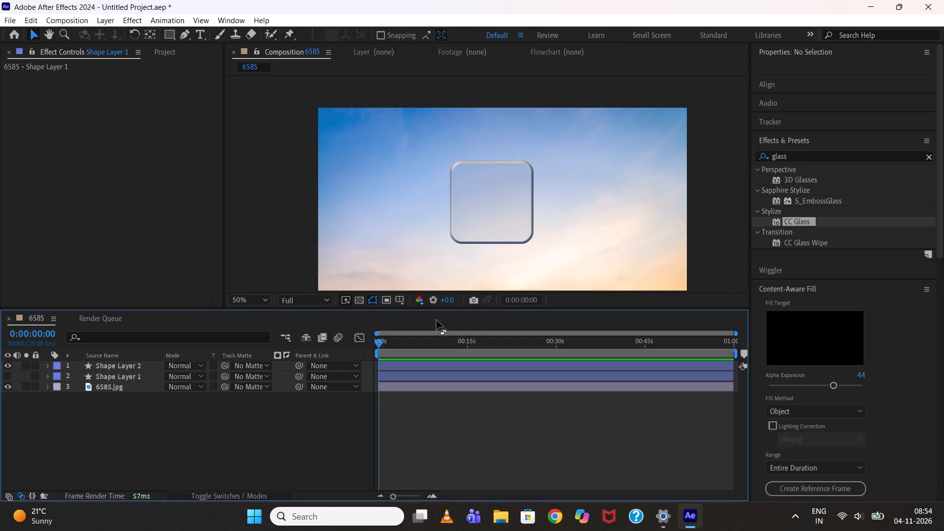
scroll(487, 213, "up", 1)
scroll(487, 213, "down", 1)
Search the effects for "displa" and apply Displacement Map to Shape Layer 2.
left_click_drag(815, 161, 806, 161)
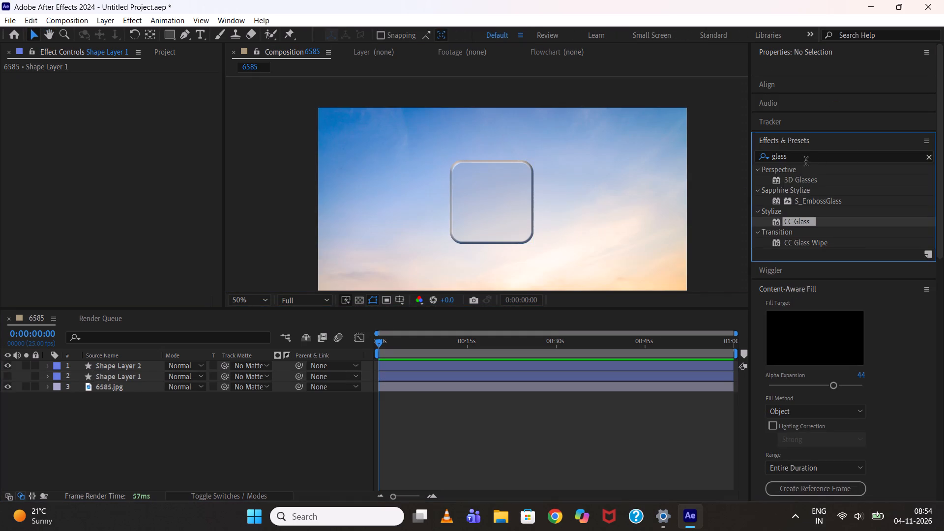
left_click_drag(806, 161, 791, 157)
left_click_drag(793, 155, 743, 155)
type("displa")
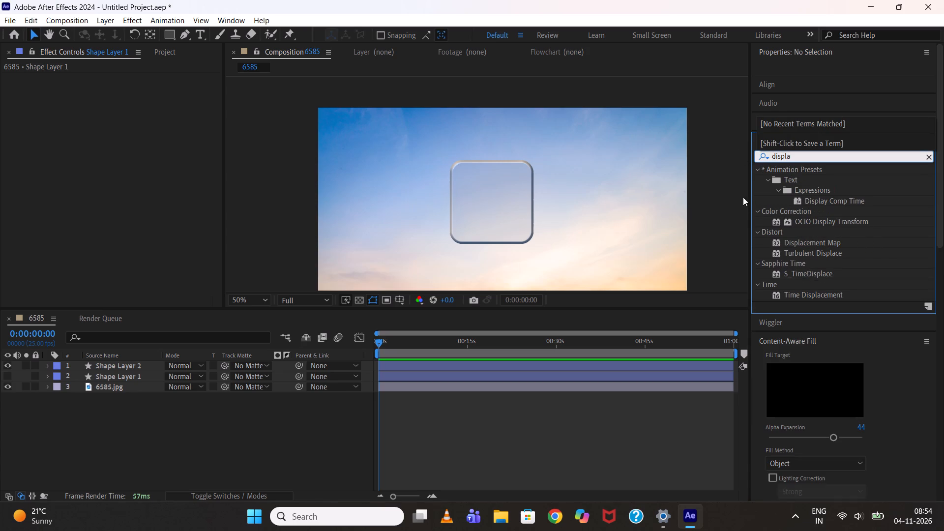
left_click_drag(793, 239, 485, 366)
scroll(482, 200, "up", 1)
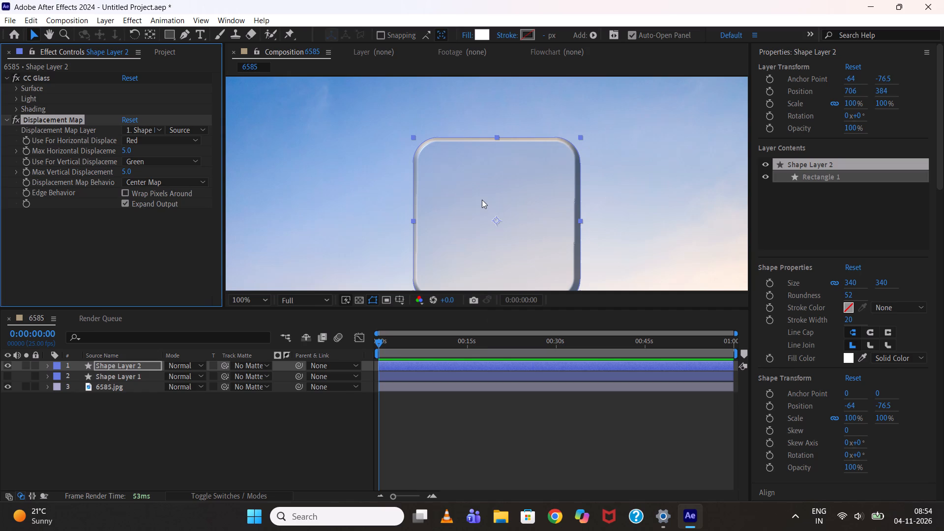
scroll(482, 200, "down", 1)
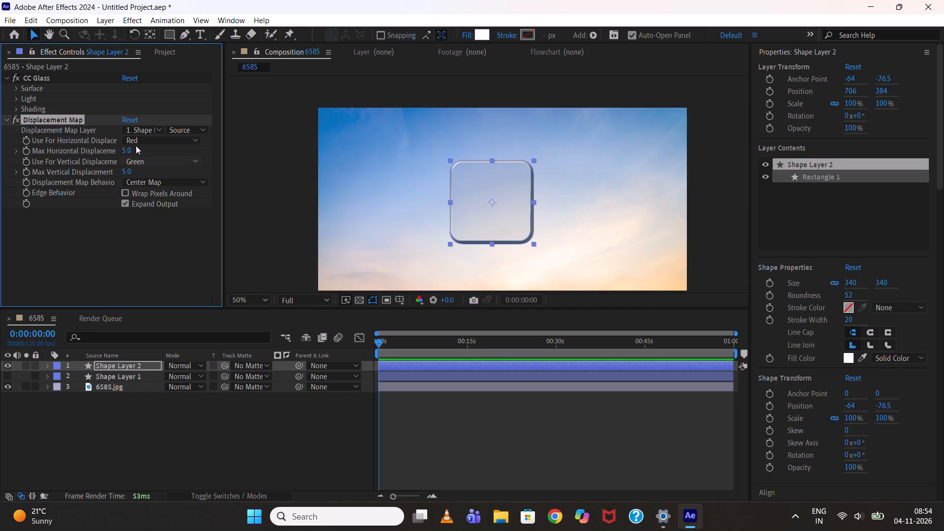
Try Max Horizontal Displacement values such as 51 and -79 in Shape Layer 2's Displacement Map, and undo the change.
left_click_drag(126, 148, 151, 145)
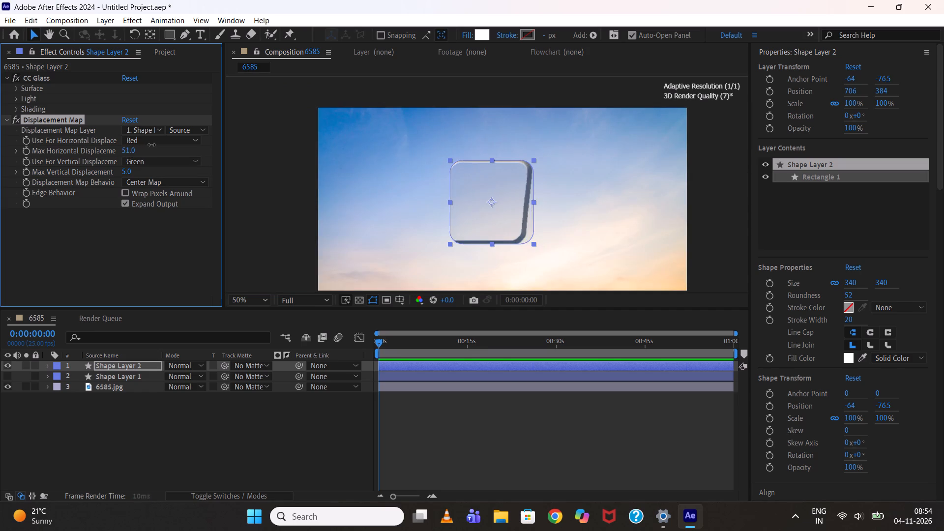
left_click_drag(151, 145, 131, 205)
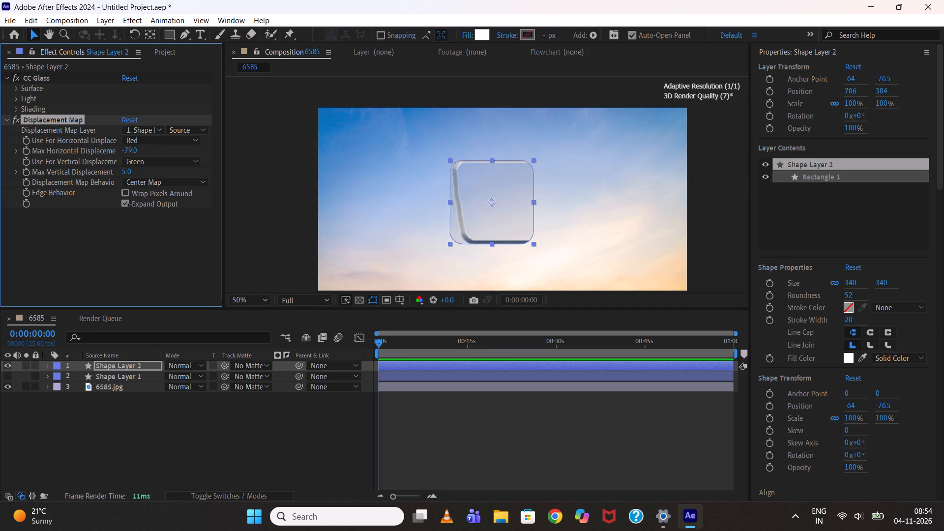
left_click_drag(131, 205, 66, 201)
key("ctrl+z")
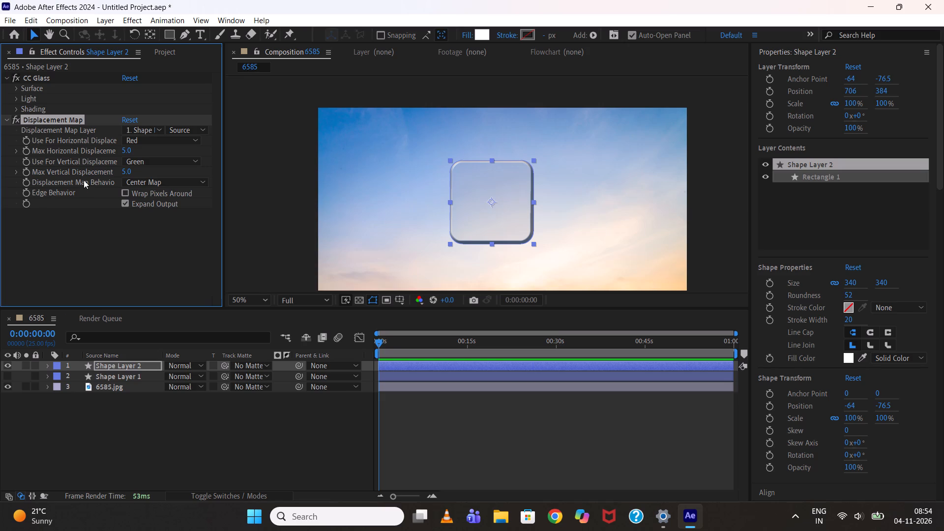
Set the Displacement Map Layer of Shape Layer 2's Displacement Map effect to 6585.jpg.
left_click(136, 126)
left_click(149, 187)
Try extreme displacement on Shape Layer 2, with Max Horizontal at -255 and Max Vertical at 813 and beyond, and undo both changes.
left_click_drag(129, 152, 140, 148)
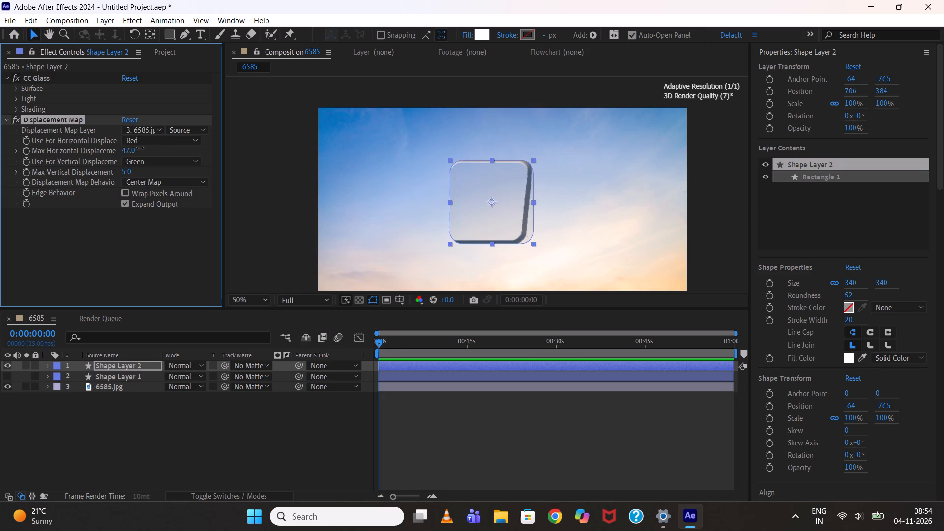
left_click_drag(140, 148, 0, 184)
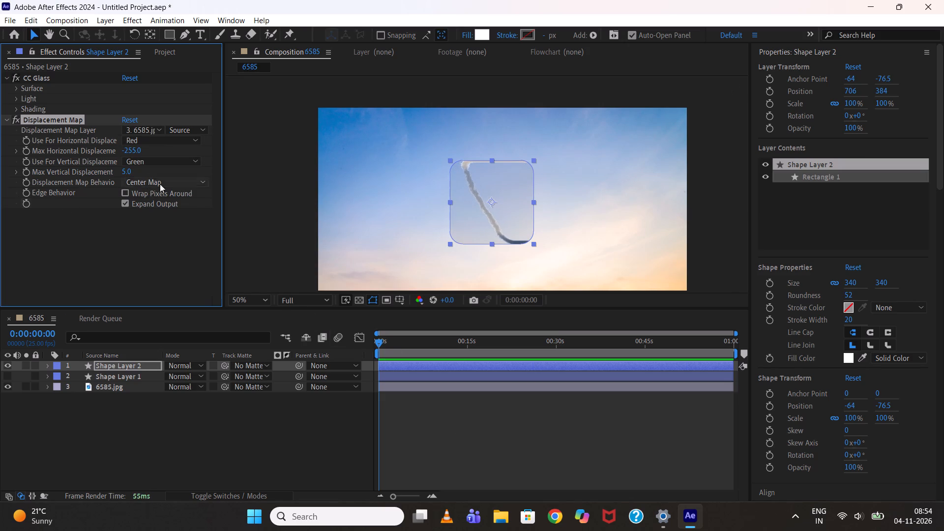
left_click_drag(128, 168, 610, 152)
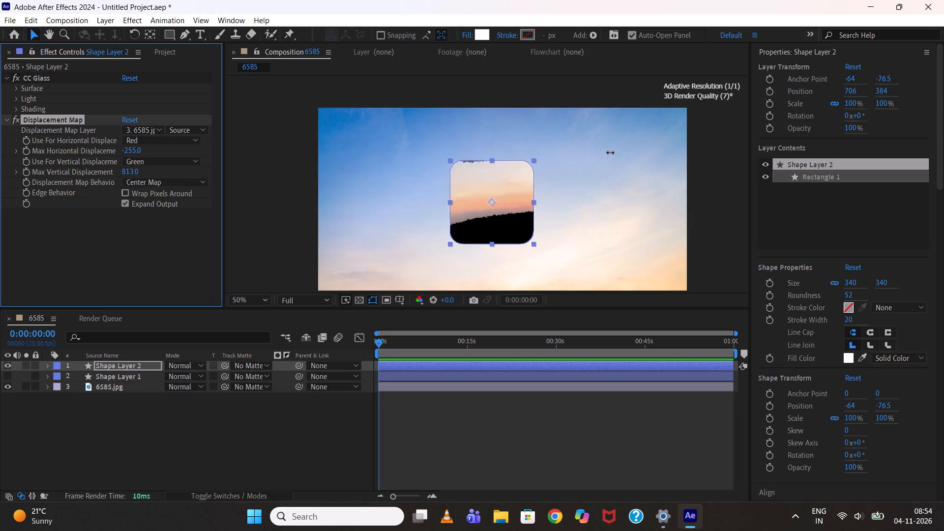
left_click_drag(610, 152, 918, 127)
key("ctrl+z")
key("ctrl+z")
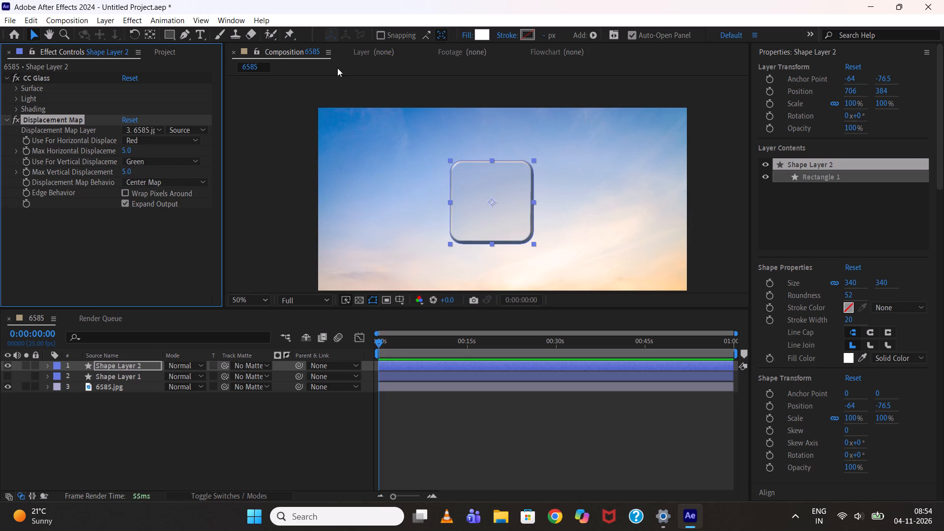
Copy the Displacement Map effect from Shape Layer 2 onto Shape Layer 1.
left_click(48, 122)
key("ctrl+c")
left_click(115, 370)
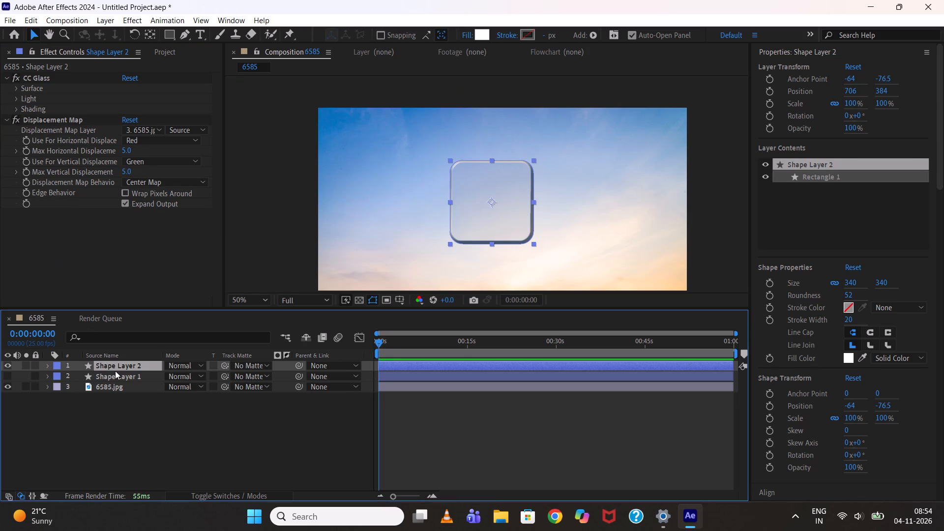
double_click(115, 371)
key("ctrl+v")
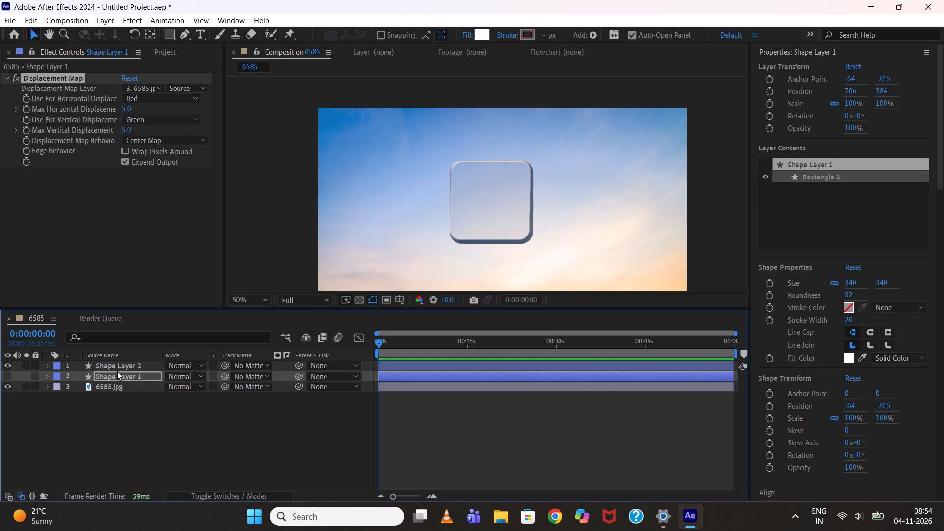
Delete the Displacement Map effect from Shape Layer 2, keeping its CC Glass.
left_click(117, 368)
left_click(53, 122)
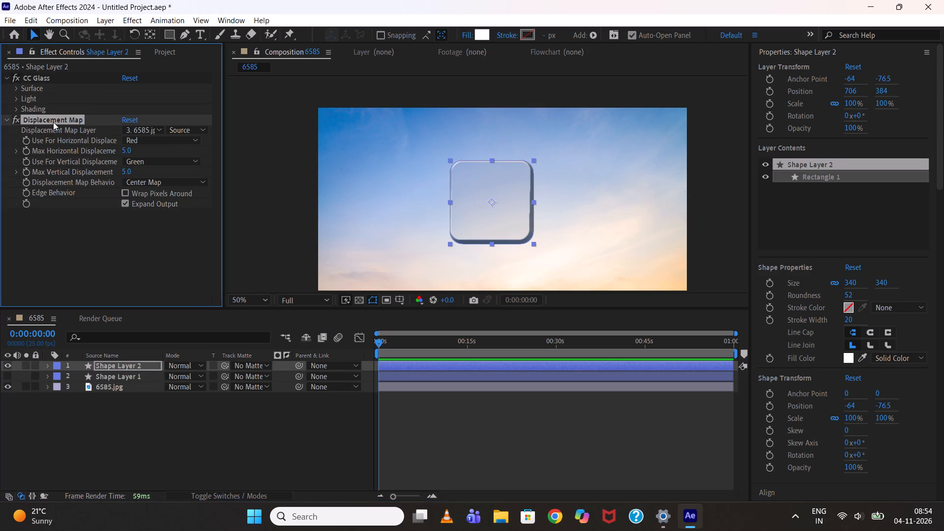
key("Delete")
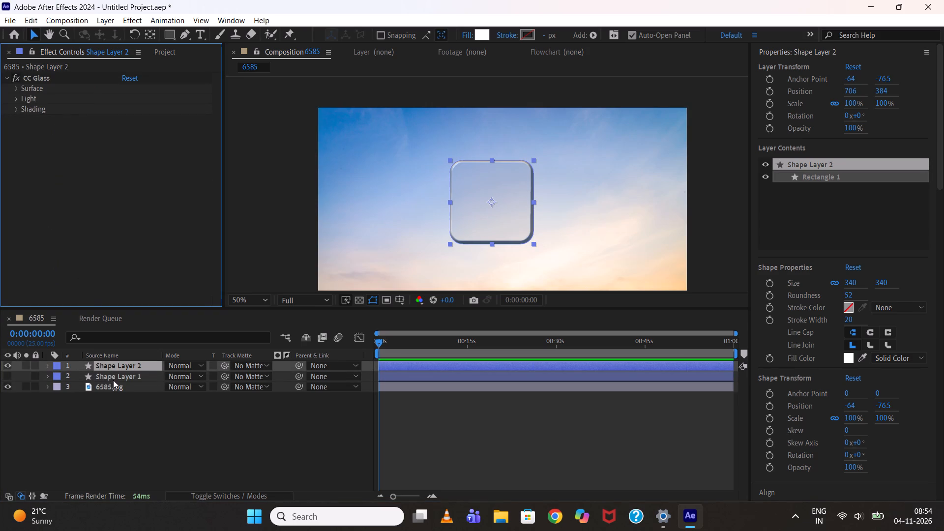
Select Shape Layer 1 to work on its Displacement Map effect.
left_click(113, 380)
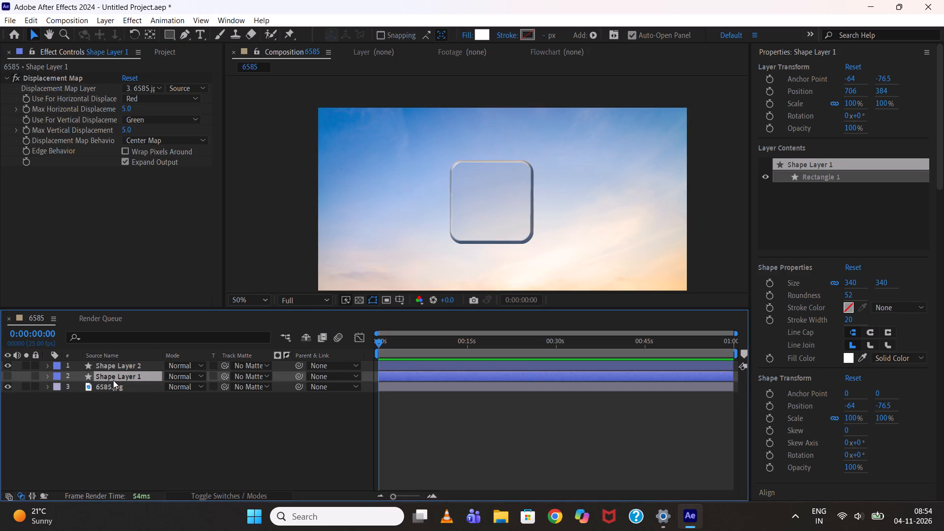
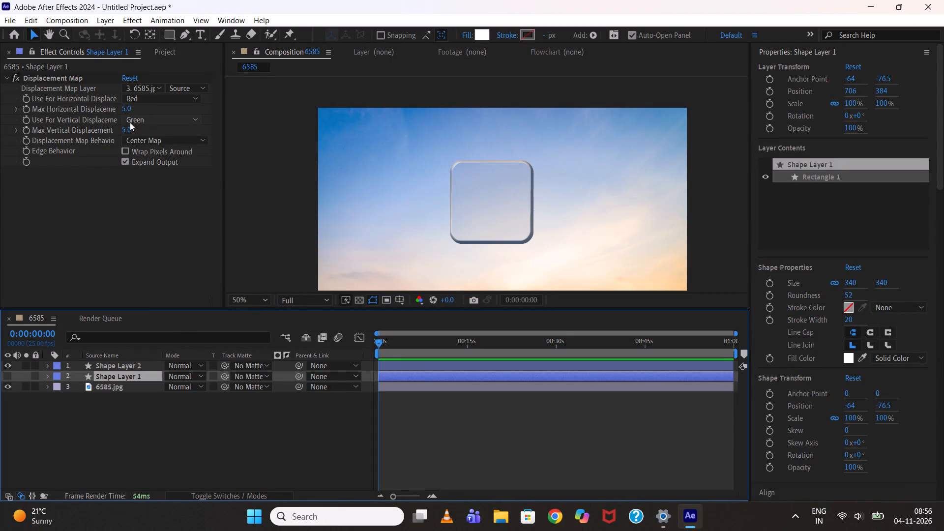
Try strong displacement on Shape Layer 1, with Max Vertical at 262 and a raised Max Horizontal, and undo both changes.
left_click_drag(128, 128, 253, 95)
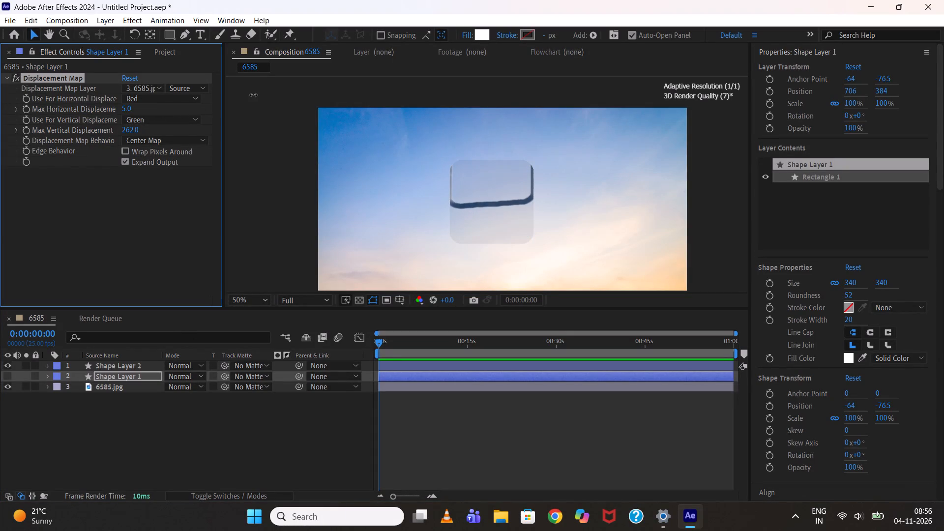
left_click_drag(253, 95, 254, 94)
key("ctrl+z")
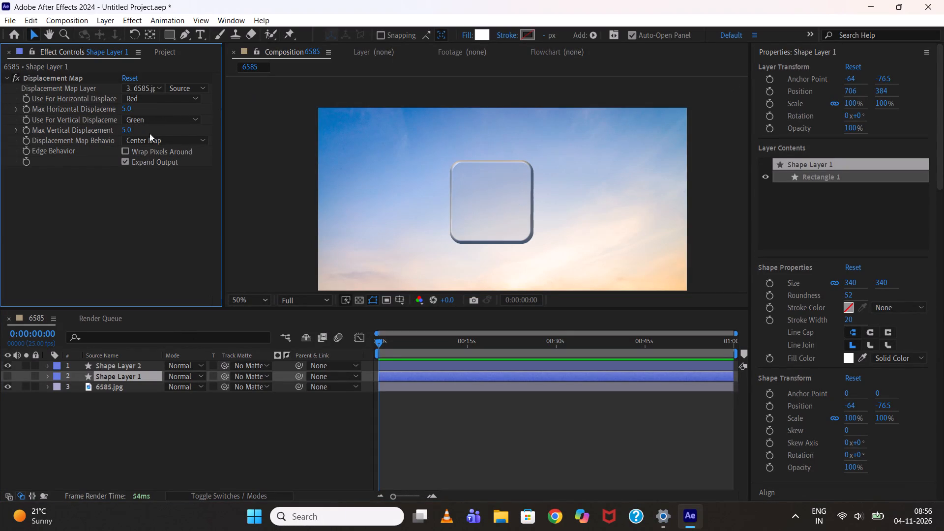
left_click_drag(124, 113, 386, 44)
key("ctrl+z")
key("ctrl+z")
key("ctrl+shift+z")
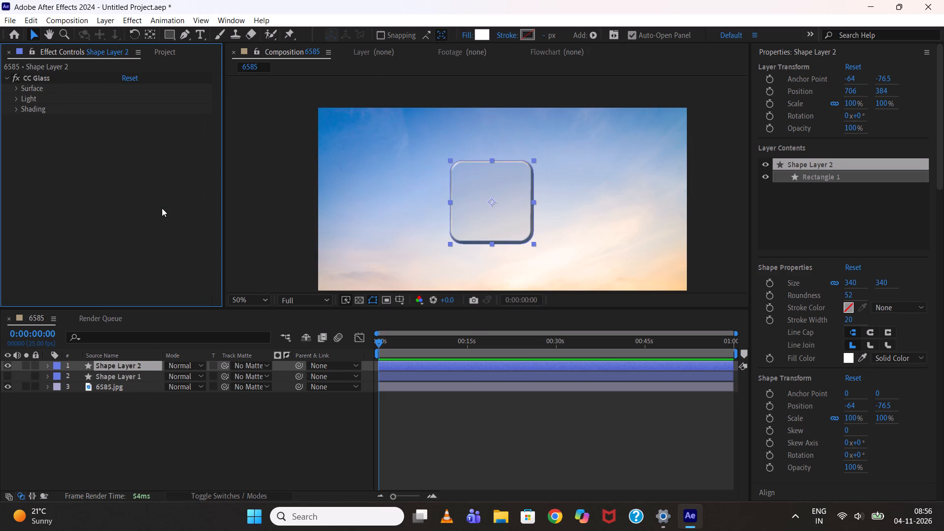
Inspect the glass square's bevelled edges and surface up close with no layer selected.
left_click(490, 412)
scroll(485, 206, "up", 2)
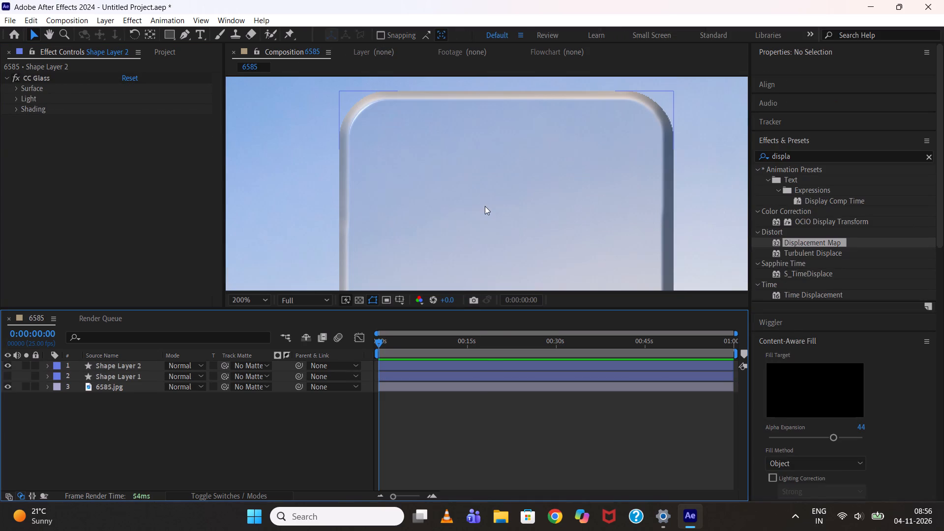
scroll(485, 206, "down", 1)
middle_click_drag(485, 206, 457, 157)
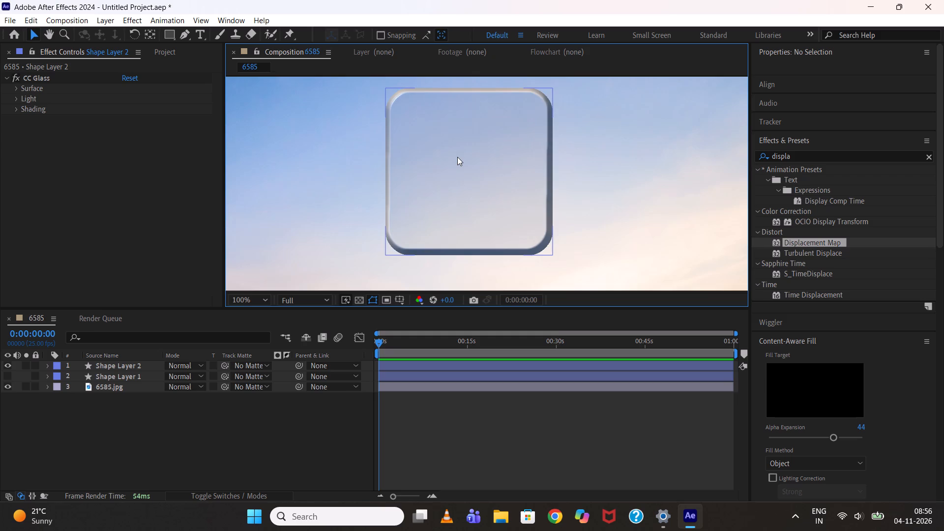
scroll(457, 157, "down", 1)
scroll(457, 157, "up", 1)
left_click(447, 443)
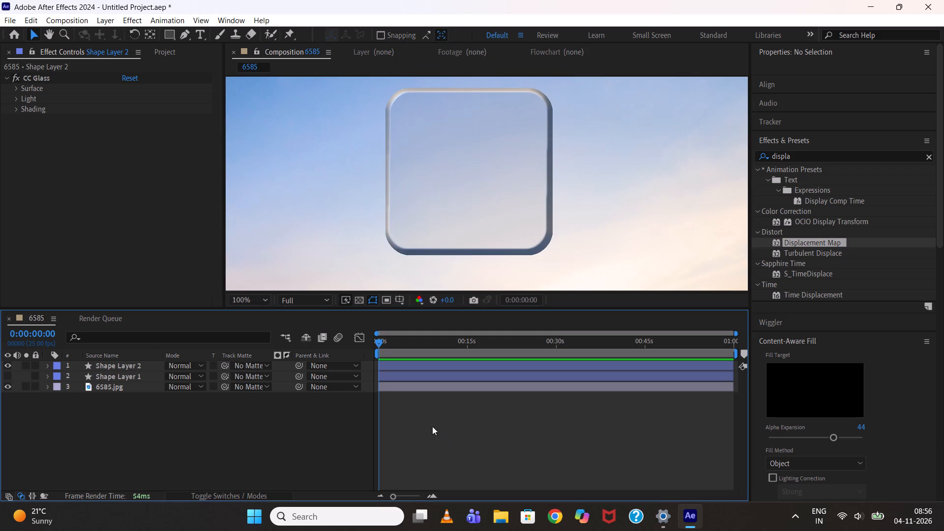
Move Shape Layer 1 and Shape Layer 2 together to a position of about 736, 406 over the sky.
left_click(97, 375)
left_click(97, 369, "shift")
scroll(514, 196, "down", 3)
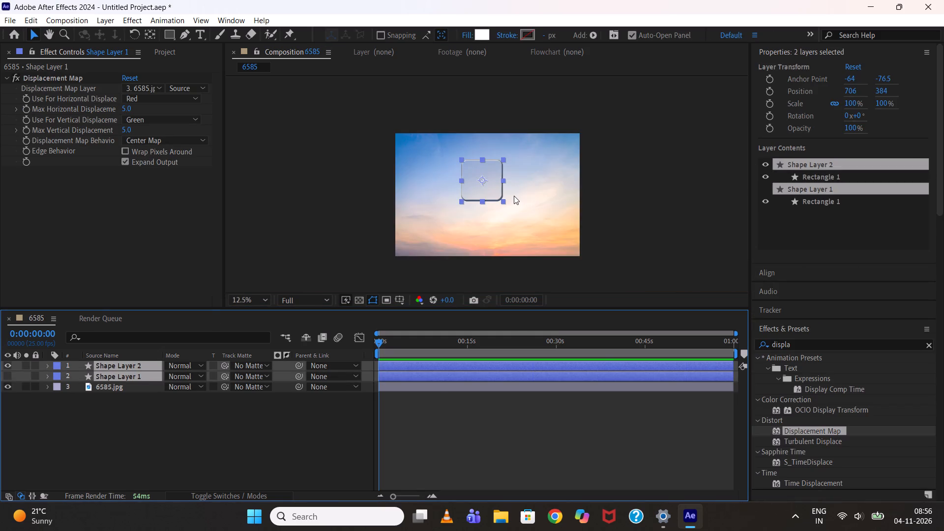
scroll(514, 196, "up", 2)
left_click_drag(504, 187, 558, 224)
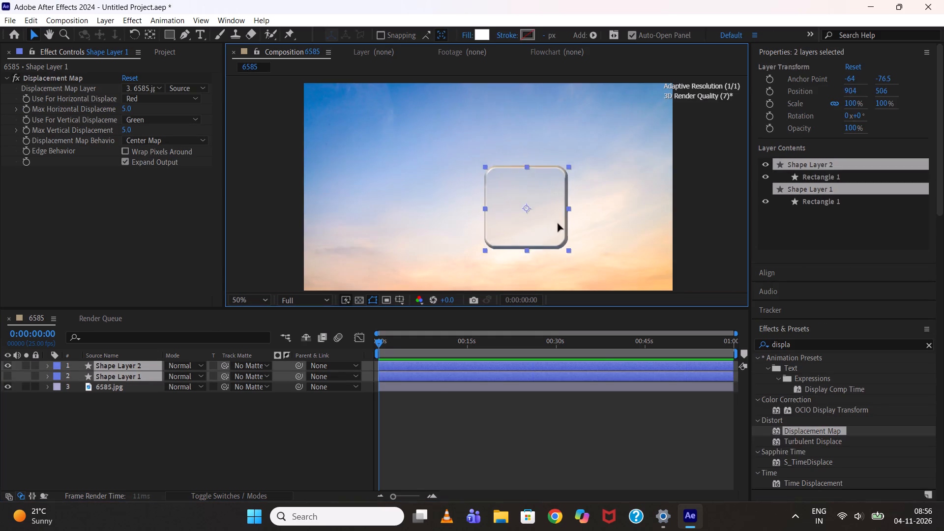
left_click_drag(558, 224, 511, 193)
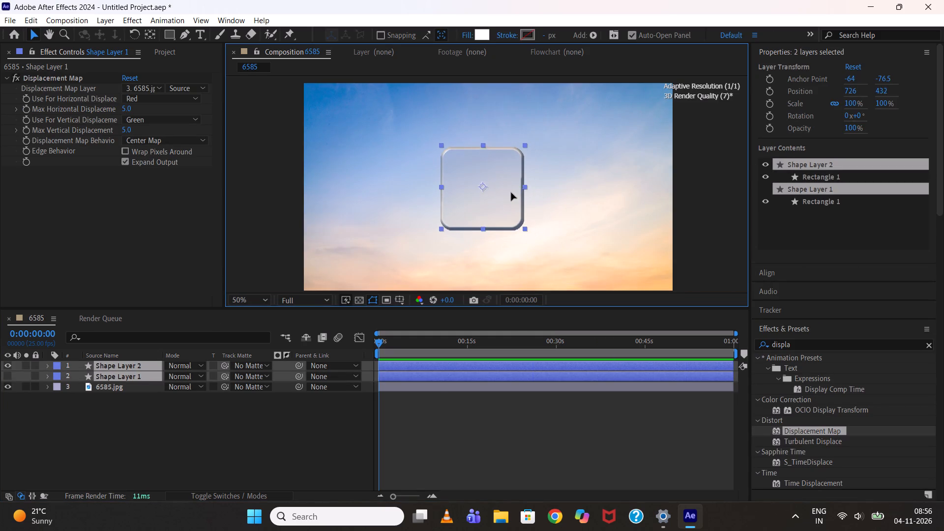
left_click_drag(511, 193, 511, 192)
left_click(138, 419)
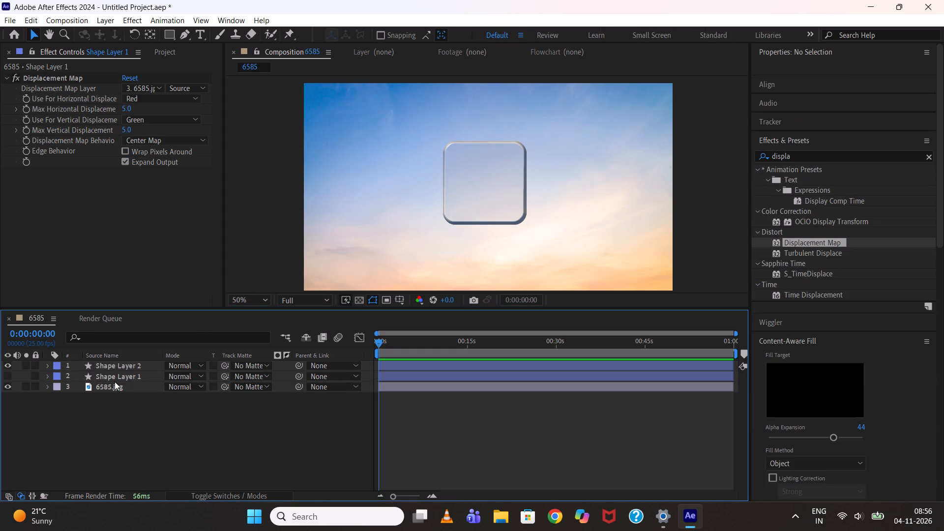
Delete the Displacement Map effect from Shape Layer 1.
left_click(115, 381)
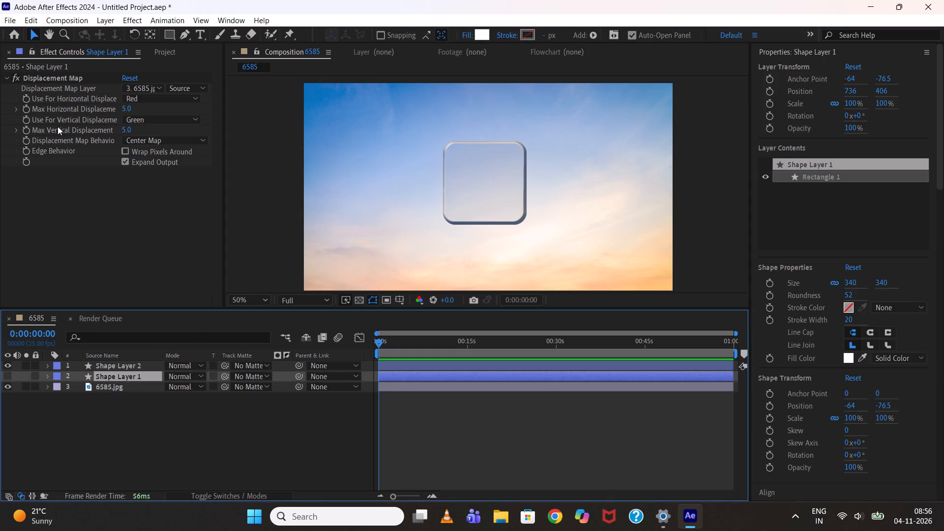
left_click(61, 82)
left_click(66, 81)
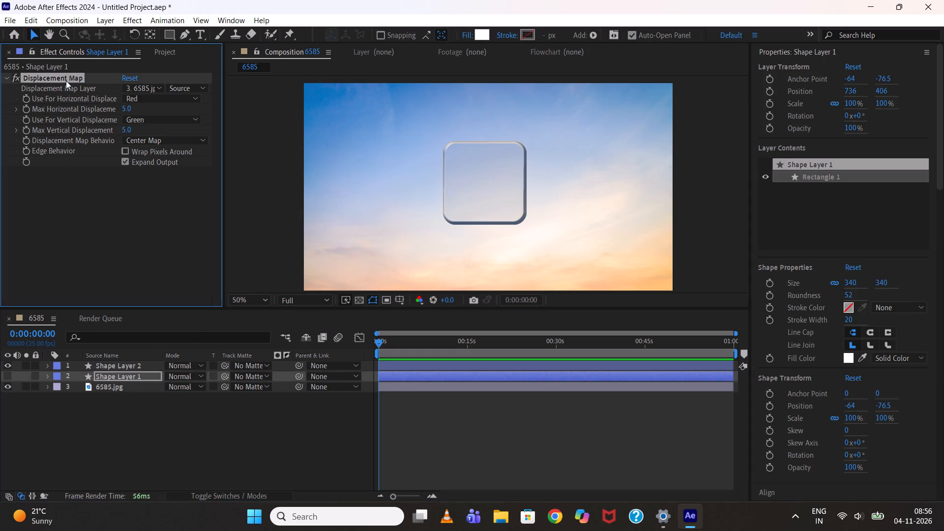
key("Delete")
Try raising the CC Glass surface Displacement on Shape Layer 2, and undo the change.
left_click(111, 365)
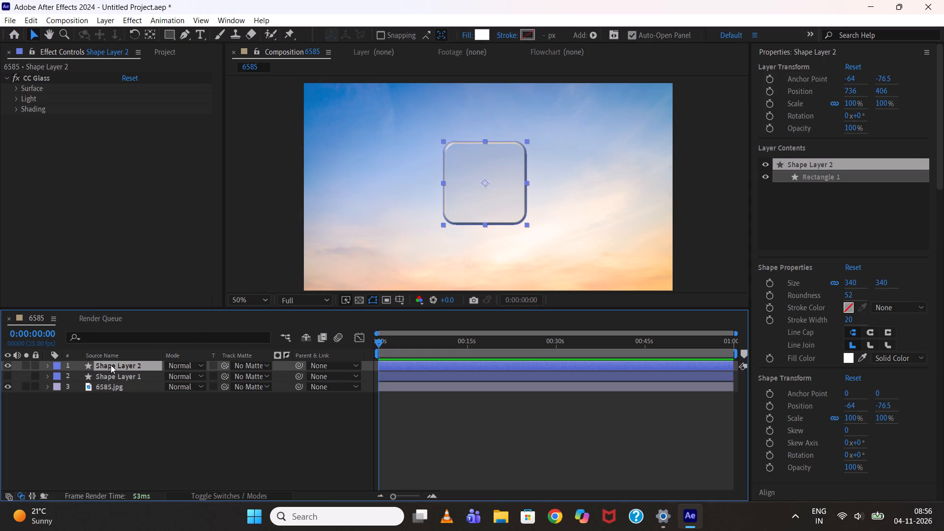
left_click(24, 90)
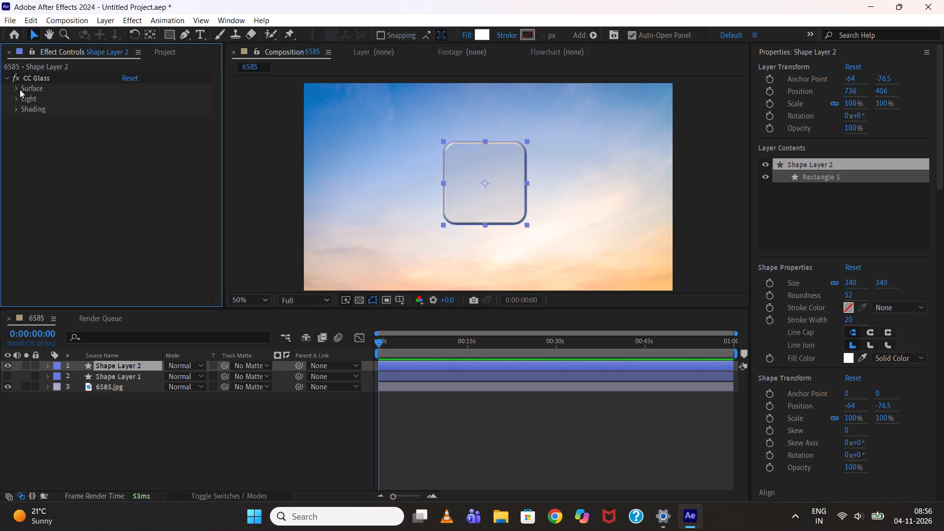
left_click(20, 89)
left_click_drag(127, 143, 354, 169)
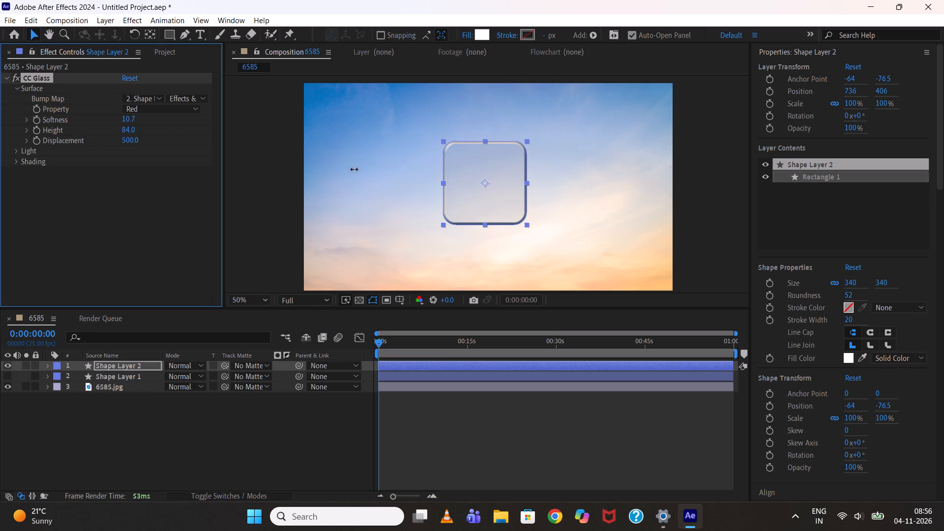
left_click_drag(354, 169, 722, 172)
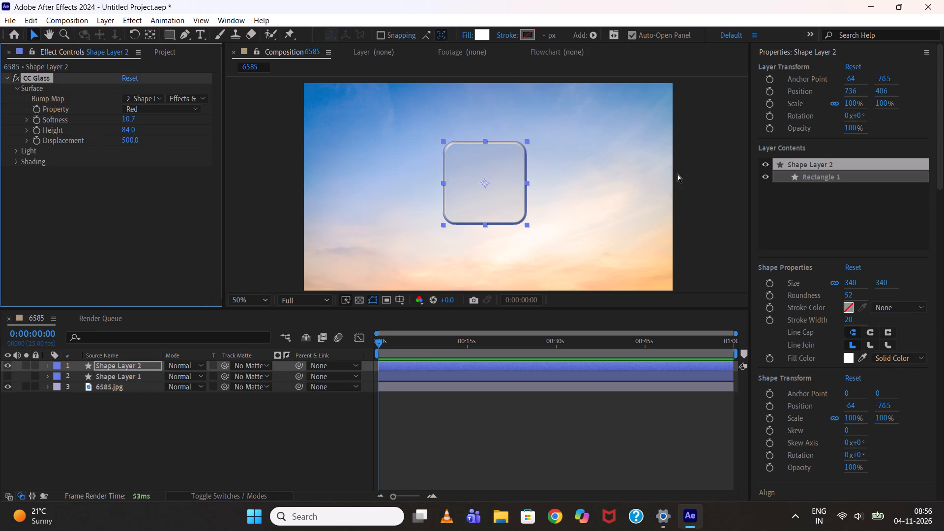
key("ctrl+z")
Copy the CC Glass effect from Shape Layer 2 onto Shape Layer 1.
left_click(53, 80)
key("ctrl+c")
left_click(120, 375)
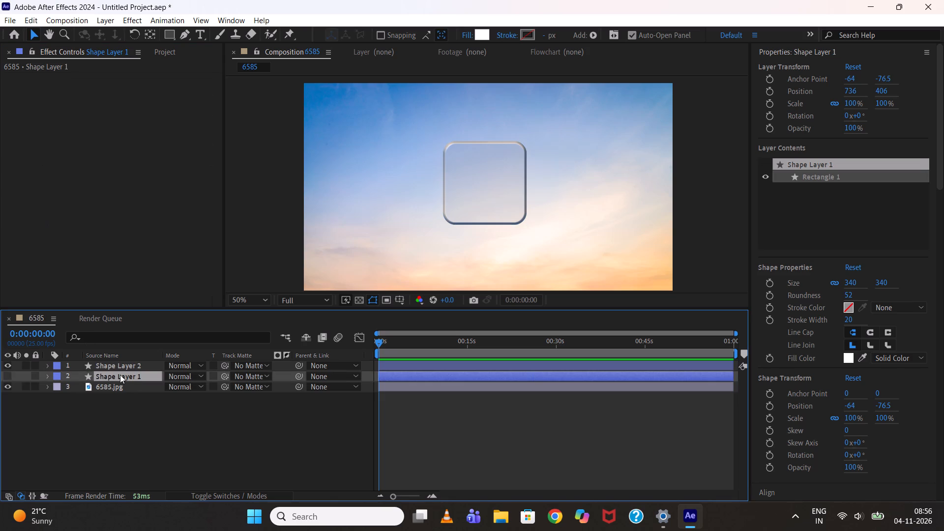
key("ctrl+v")
Set the Bump Map of Shape Layer 1's CC Glass to the 6585.jpg layer.
left_click(14, 86)
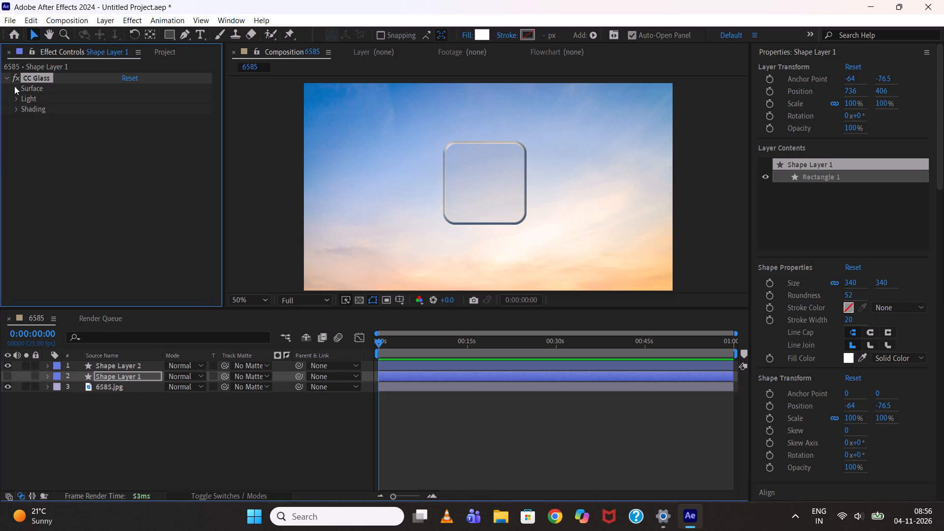
left_click(142, 97)
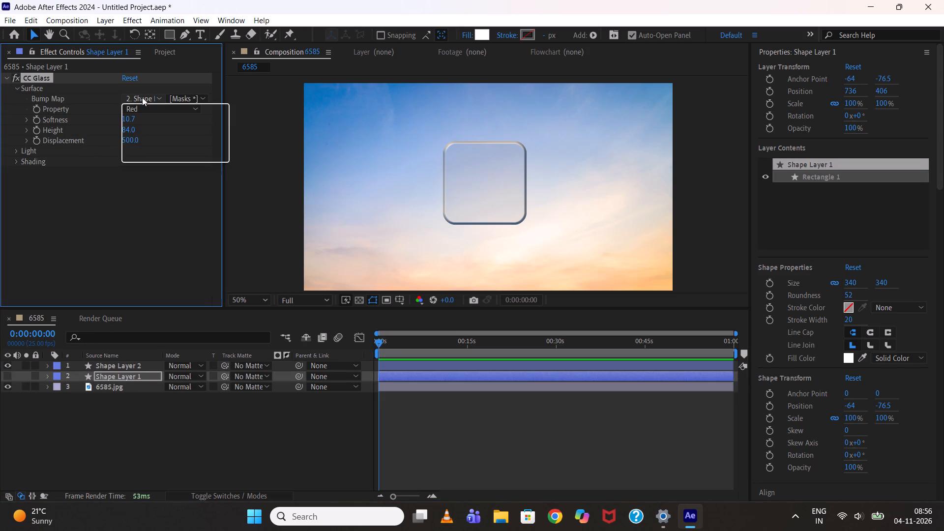
left_click(151, 152)
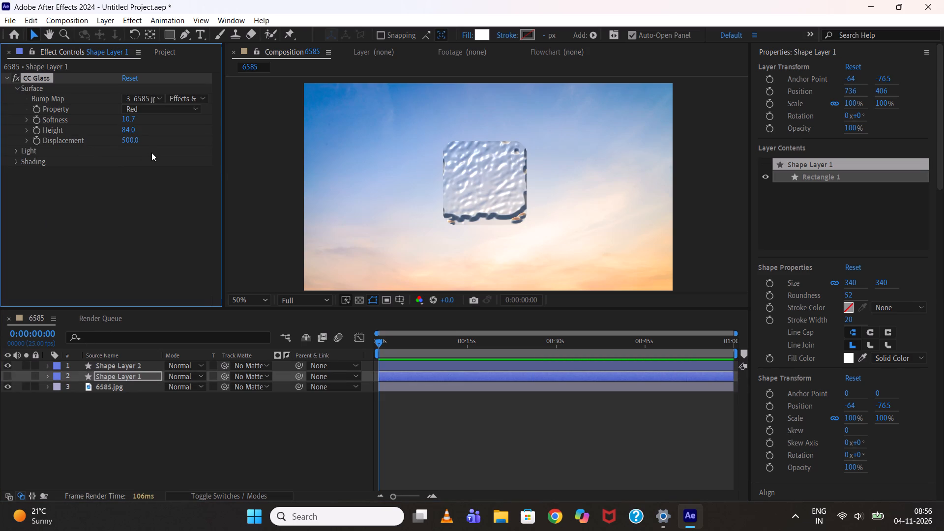
Reduce the CC Glass surface Displacement on Shape Layer 1 to 3.0.
left_click_drag(131, 142, 0, 147)
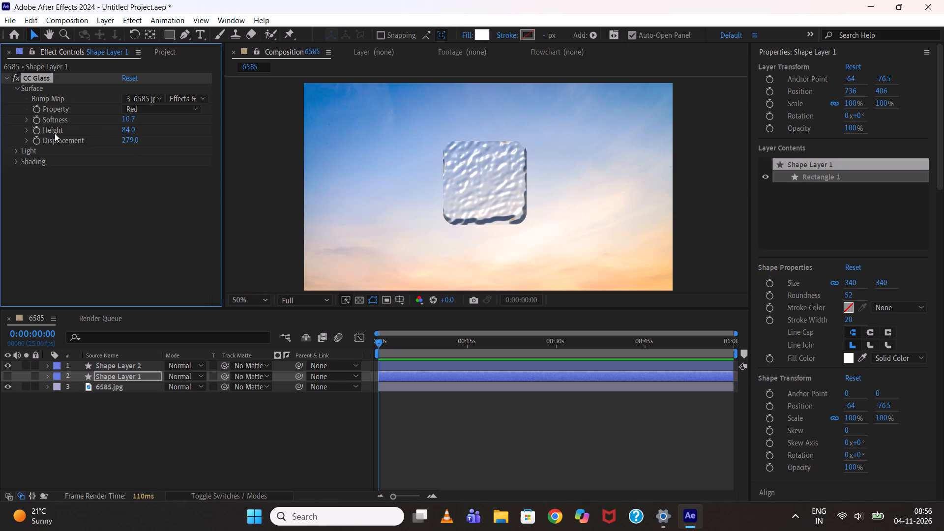
left_click_drag(129, 138, 0, 174)
left_click_drag(128, 137, 32, 151)
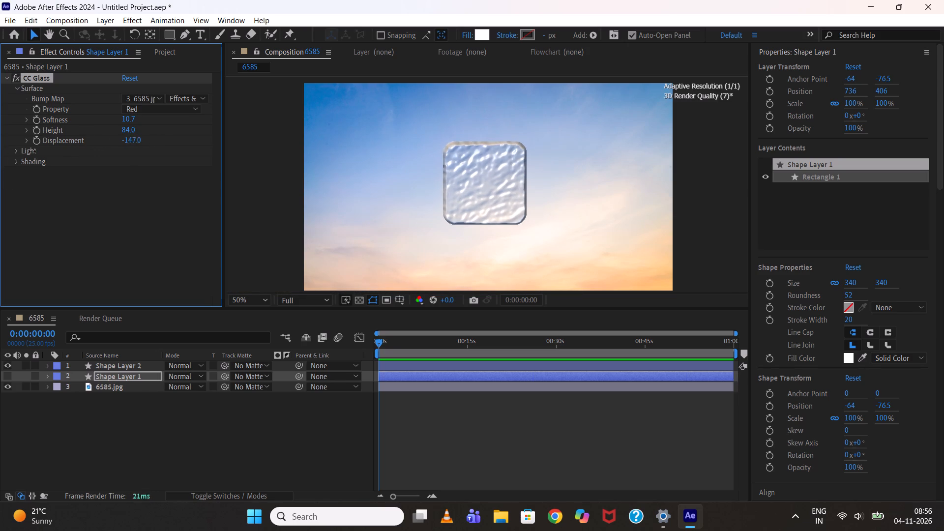
left_click_drag(32, 151, 103, 163)
left_click_drag(103, 163, 114, 159)
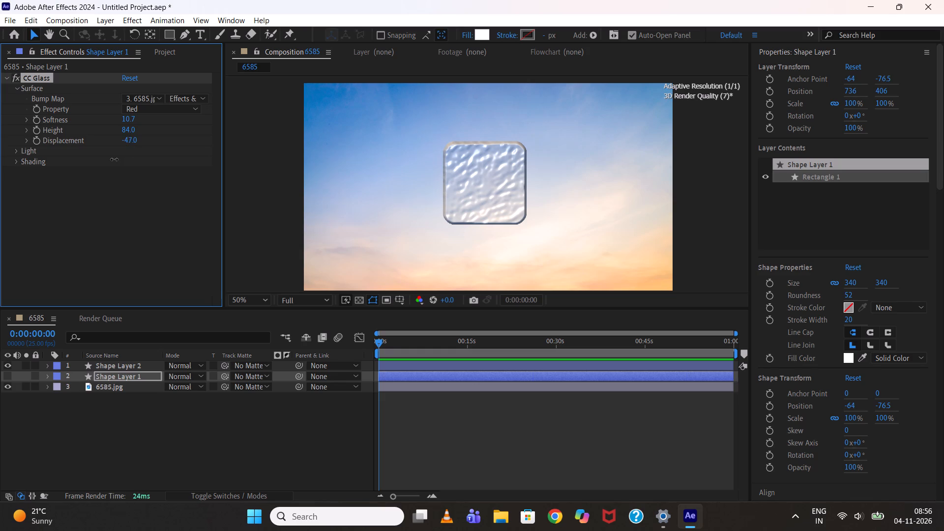
left_click_drag(114, 159, 141, 154)
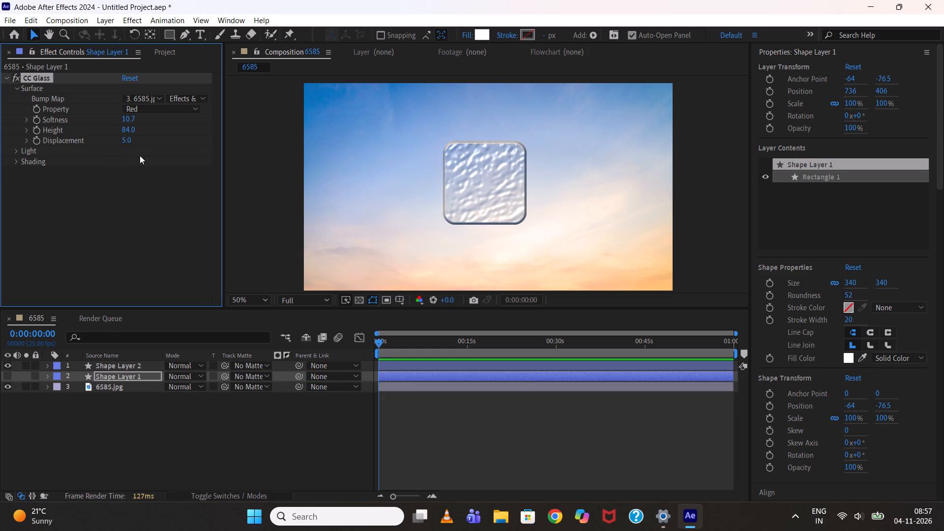
left_click(128, 141)
left_click(132, 235)
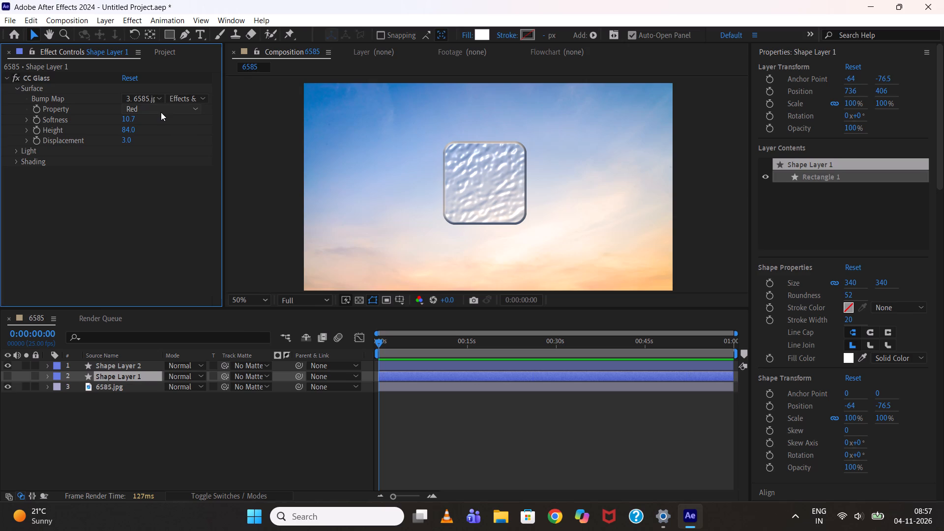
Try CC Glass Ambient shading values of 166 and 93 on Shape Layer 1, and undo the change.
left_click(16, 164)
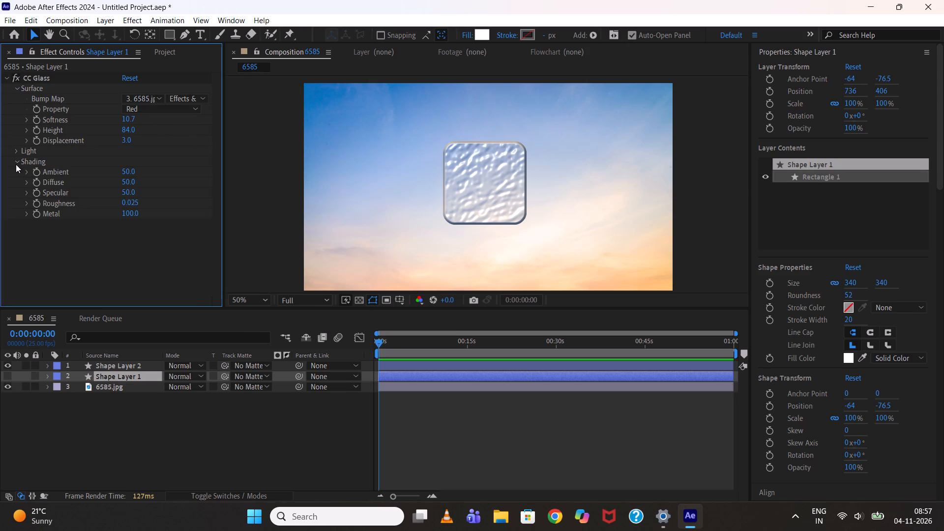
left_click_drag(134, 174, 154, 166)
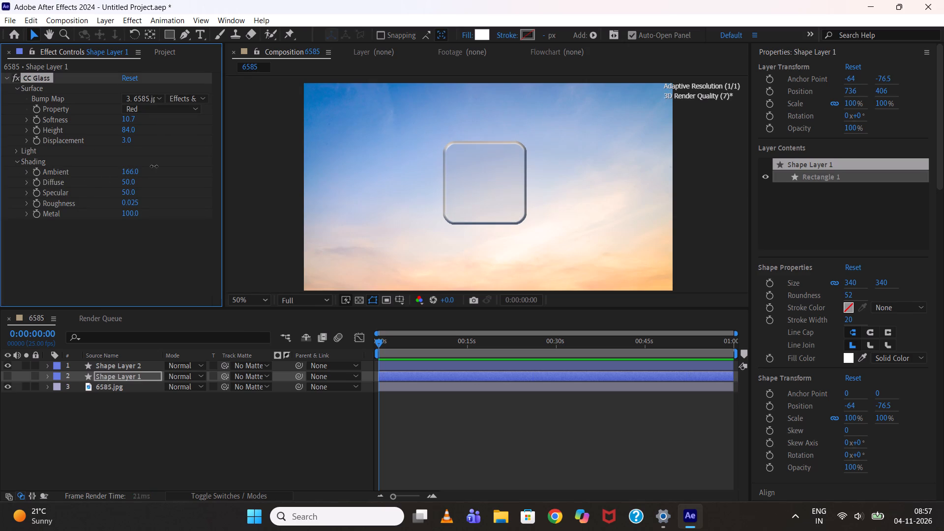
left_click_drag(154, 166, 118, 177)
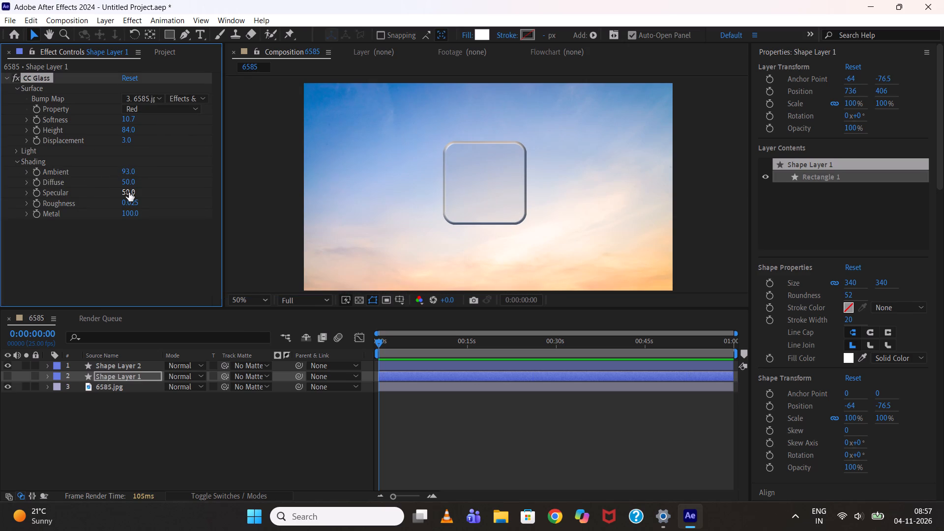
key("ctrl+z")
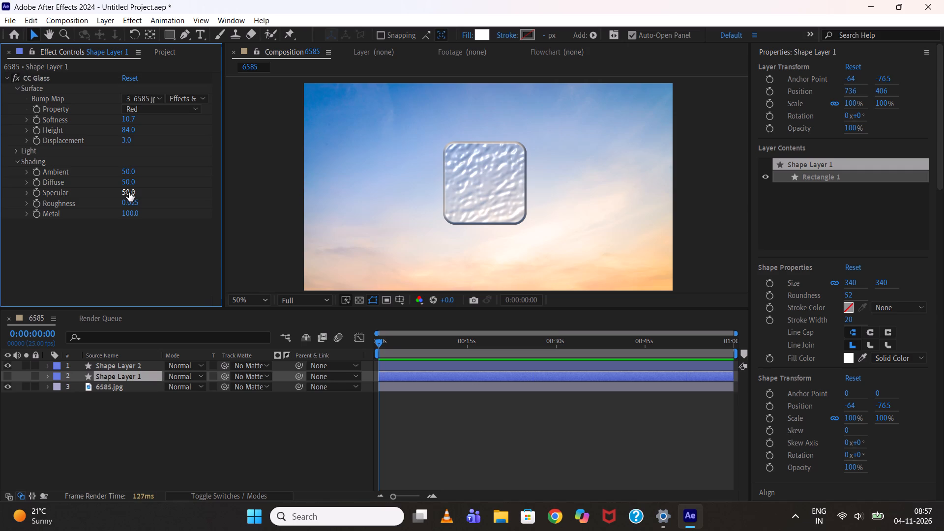
Set the CC Glass Ambient shading on Shape Layer 1 to 39.
left_click_drag(128, 170, 133, 169)
left_click_drag(130, 170, 128, 171)
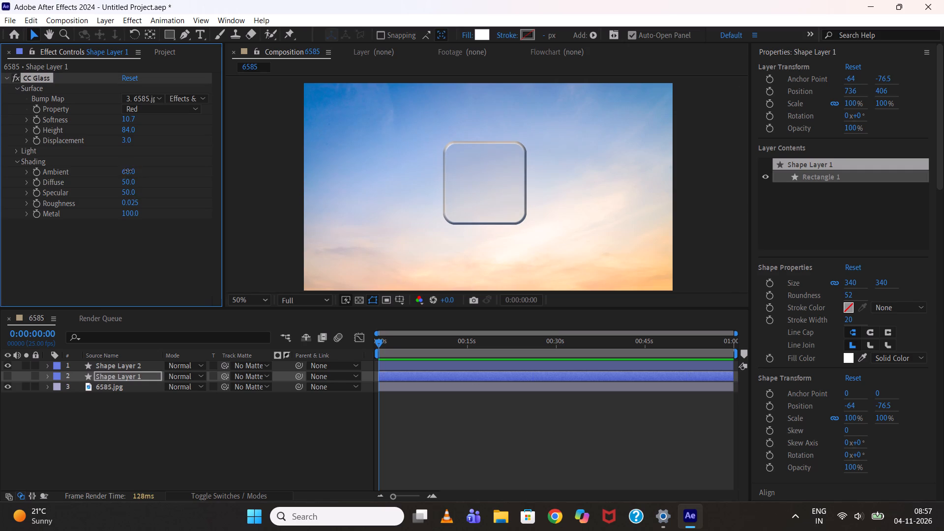
left_click_drag(128, 171, 121, 174)
left_click_drag(121, 174, 171, 169)
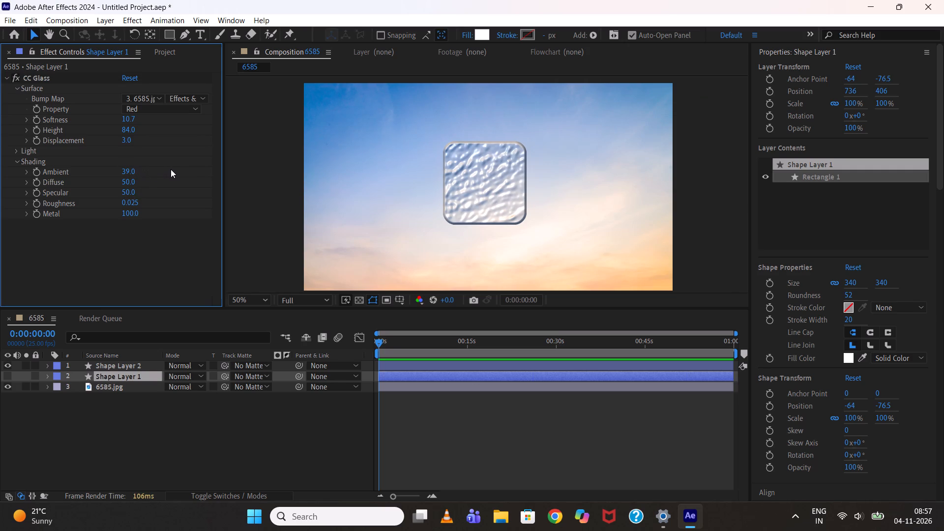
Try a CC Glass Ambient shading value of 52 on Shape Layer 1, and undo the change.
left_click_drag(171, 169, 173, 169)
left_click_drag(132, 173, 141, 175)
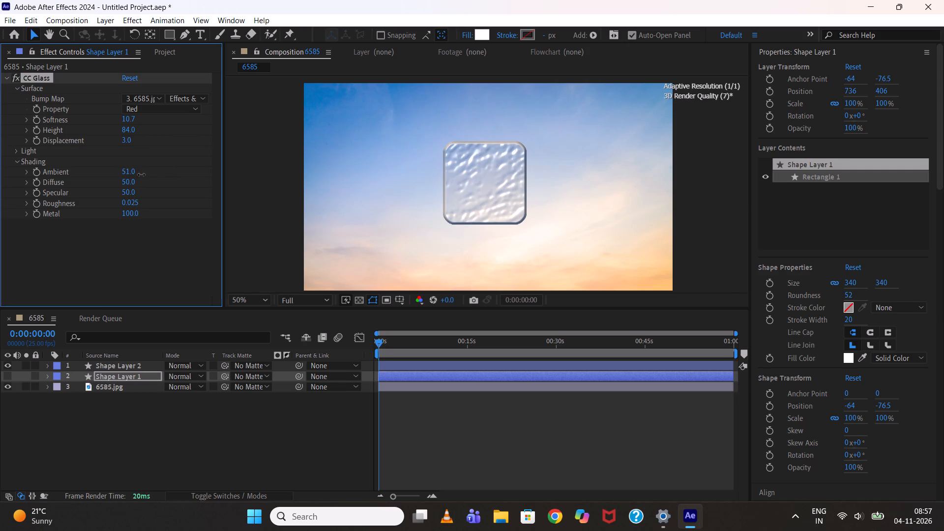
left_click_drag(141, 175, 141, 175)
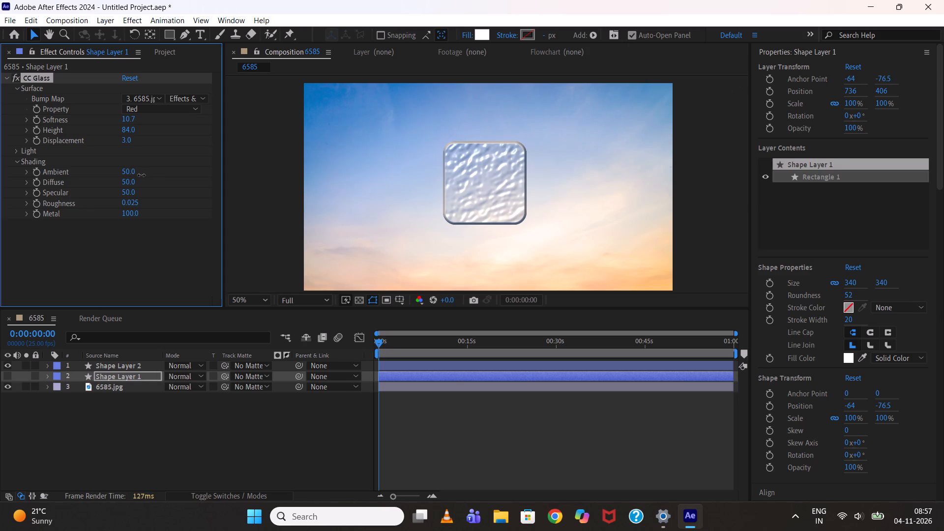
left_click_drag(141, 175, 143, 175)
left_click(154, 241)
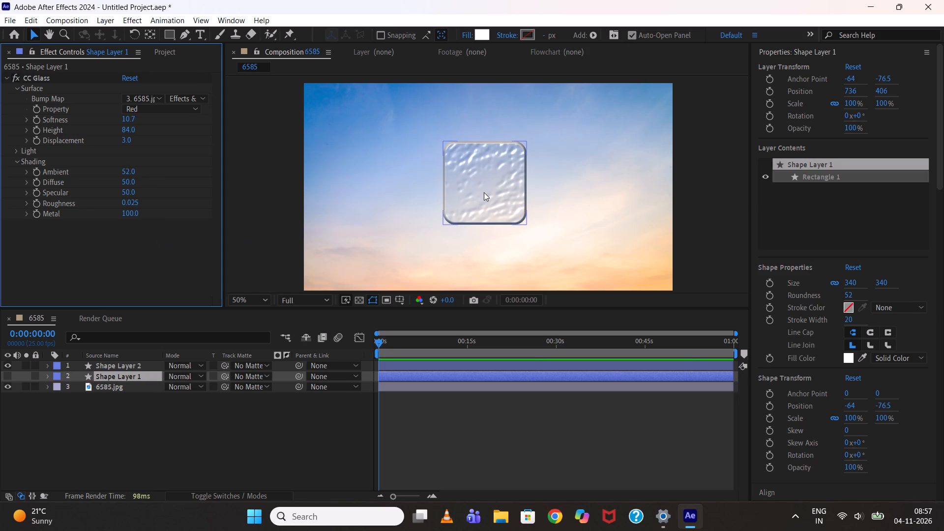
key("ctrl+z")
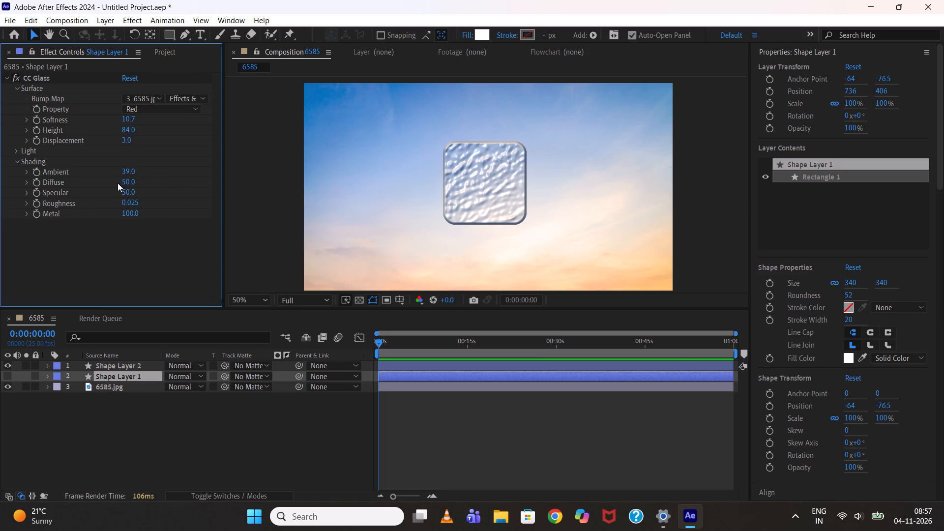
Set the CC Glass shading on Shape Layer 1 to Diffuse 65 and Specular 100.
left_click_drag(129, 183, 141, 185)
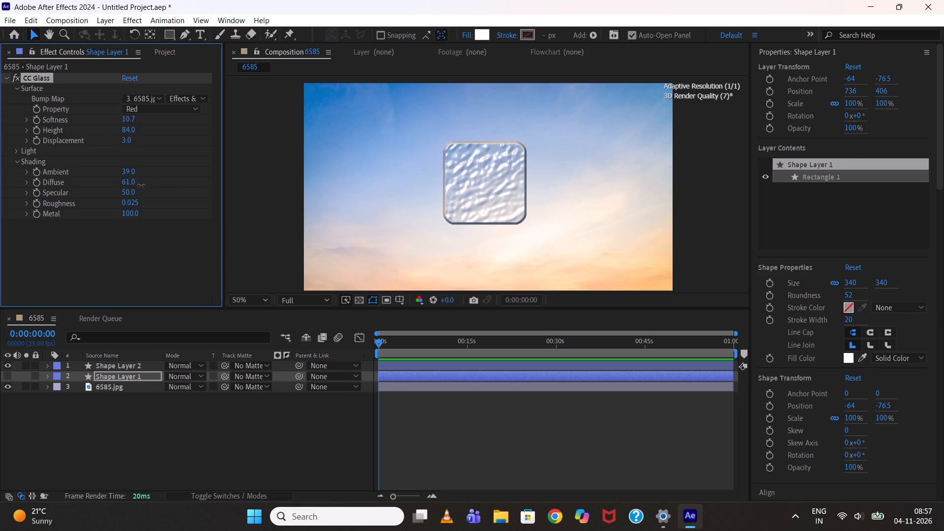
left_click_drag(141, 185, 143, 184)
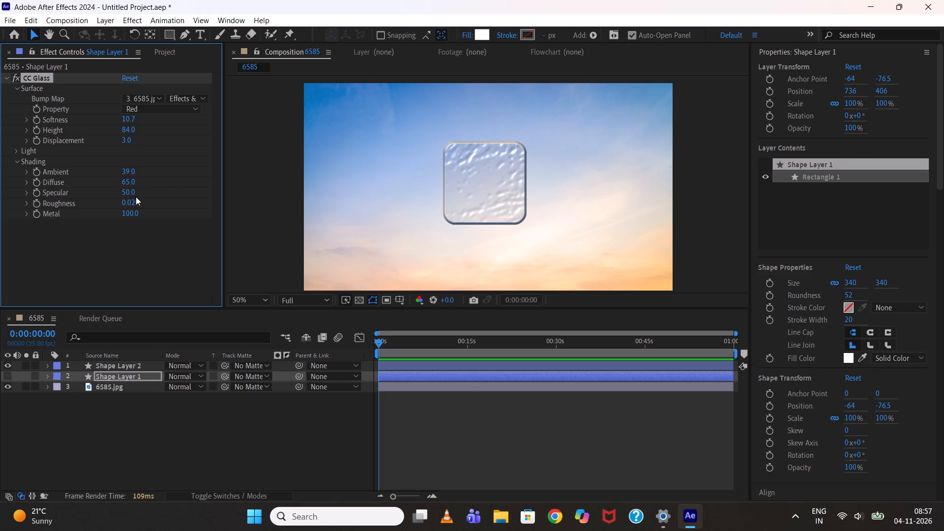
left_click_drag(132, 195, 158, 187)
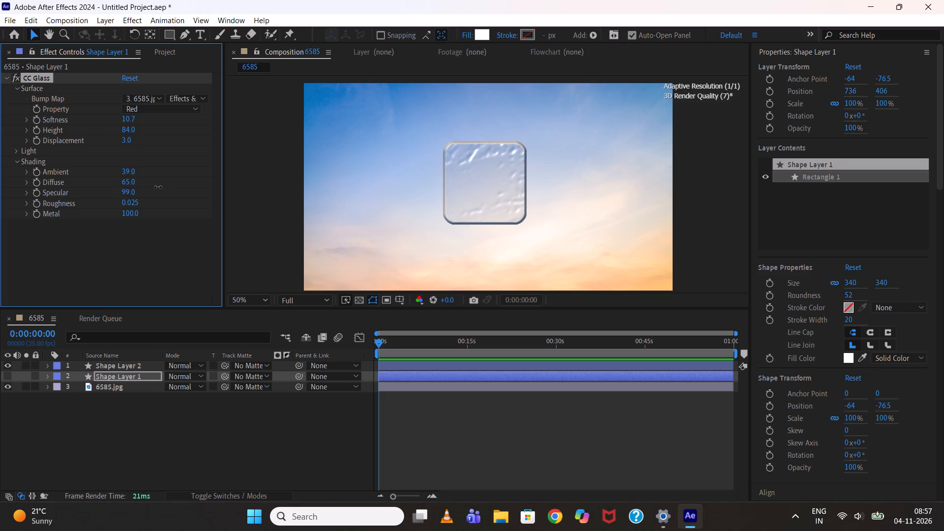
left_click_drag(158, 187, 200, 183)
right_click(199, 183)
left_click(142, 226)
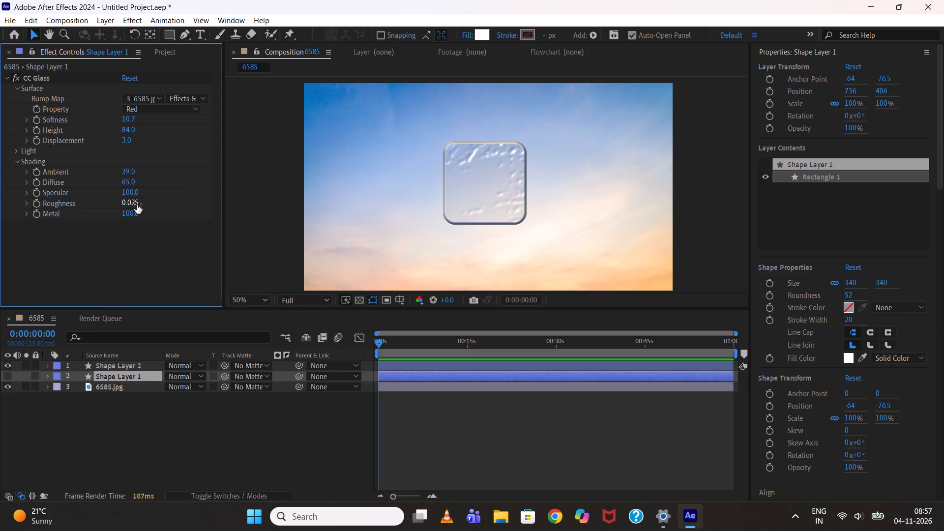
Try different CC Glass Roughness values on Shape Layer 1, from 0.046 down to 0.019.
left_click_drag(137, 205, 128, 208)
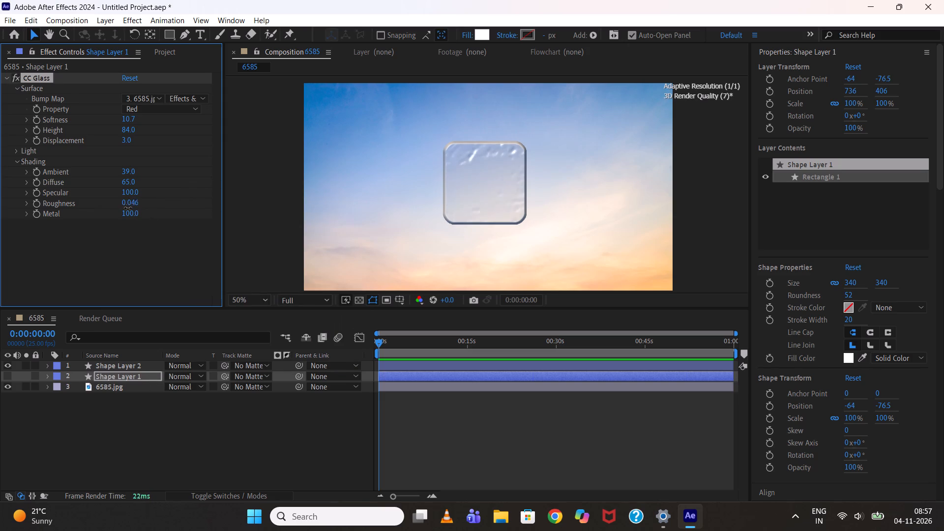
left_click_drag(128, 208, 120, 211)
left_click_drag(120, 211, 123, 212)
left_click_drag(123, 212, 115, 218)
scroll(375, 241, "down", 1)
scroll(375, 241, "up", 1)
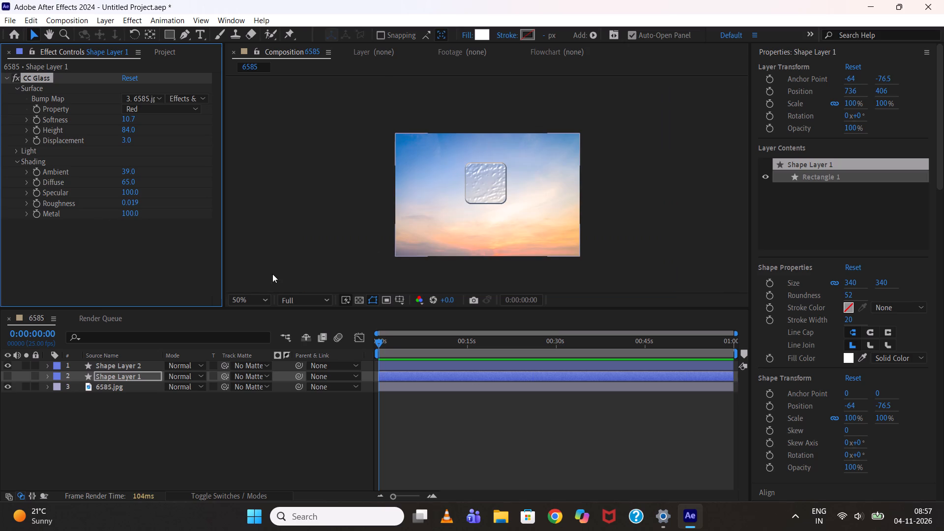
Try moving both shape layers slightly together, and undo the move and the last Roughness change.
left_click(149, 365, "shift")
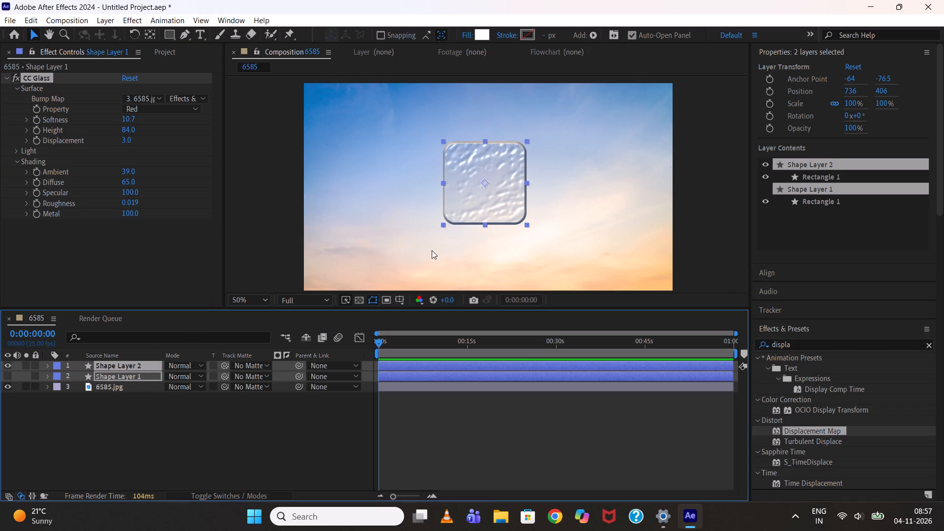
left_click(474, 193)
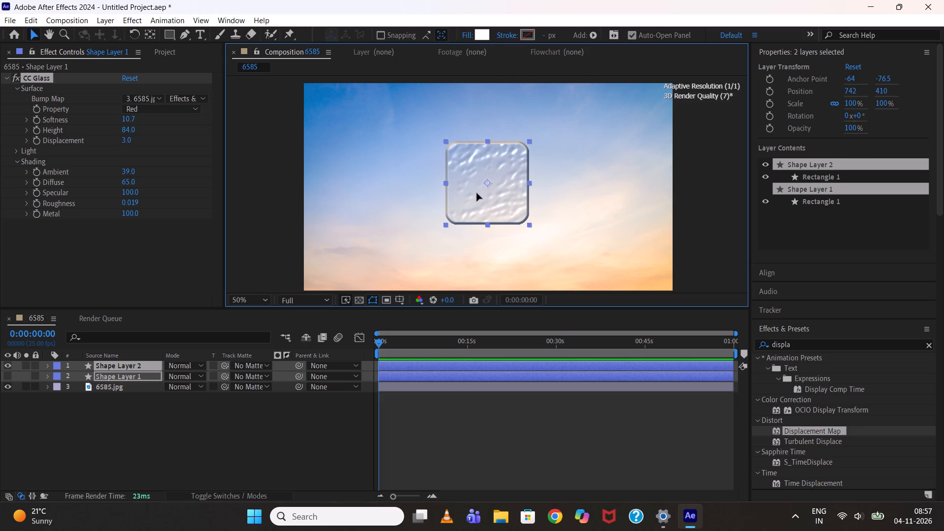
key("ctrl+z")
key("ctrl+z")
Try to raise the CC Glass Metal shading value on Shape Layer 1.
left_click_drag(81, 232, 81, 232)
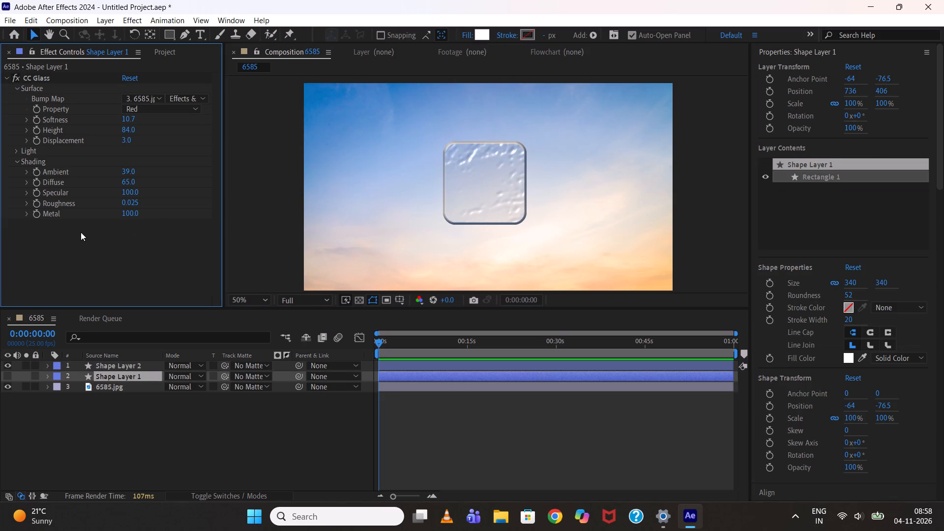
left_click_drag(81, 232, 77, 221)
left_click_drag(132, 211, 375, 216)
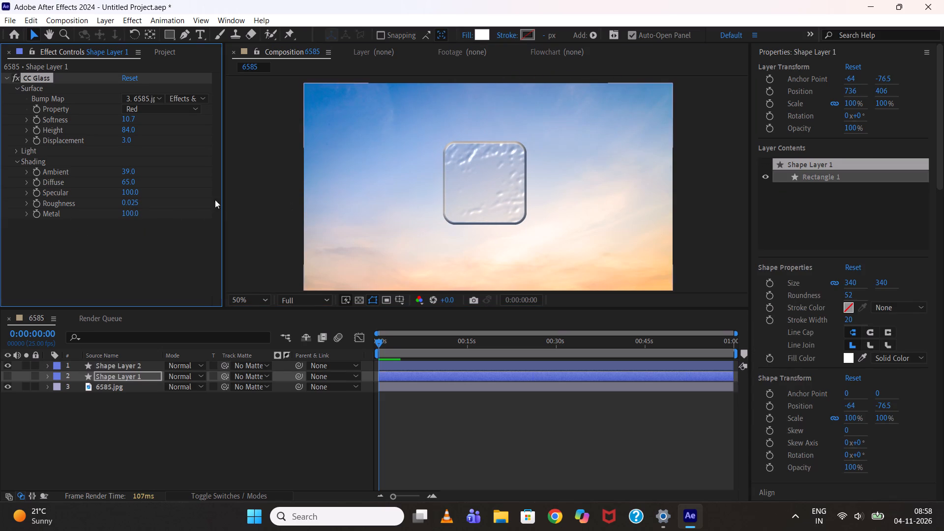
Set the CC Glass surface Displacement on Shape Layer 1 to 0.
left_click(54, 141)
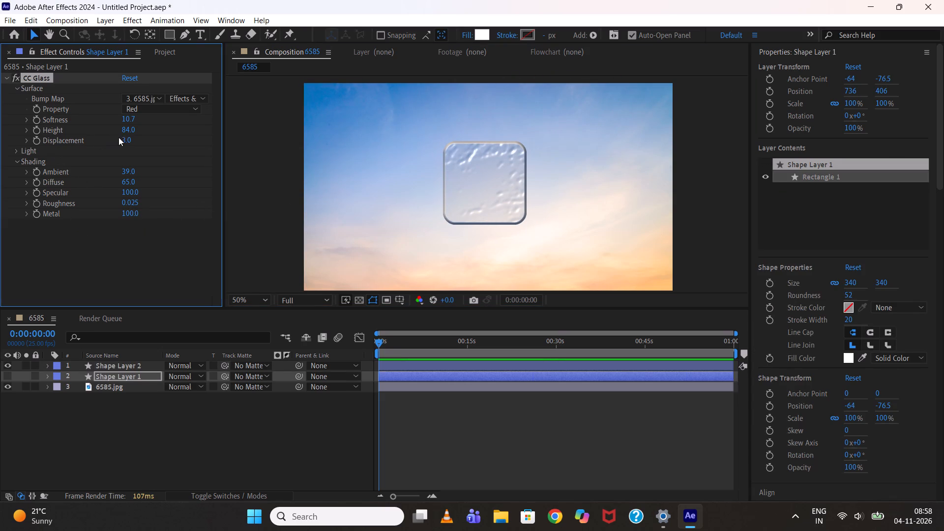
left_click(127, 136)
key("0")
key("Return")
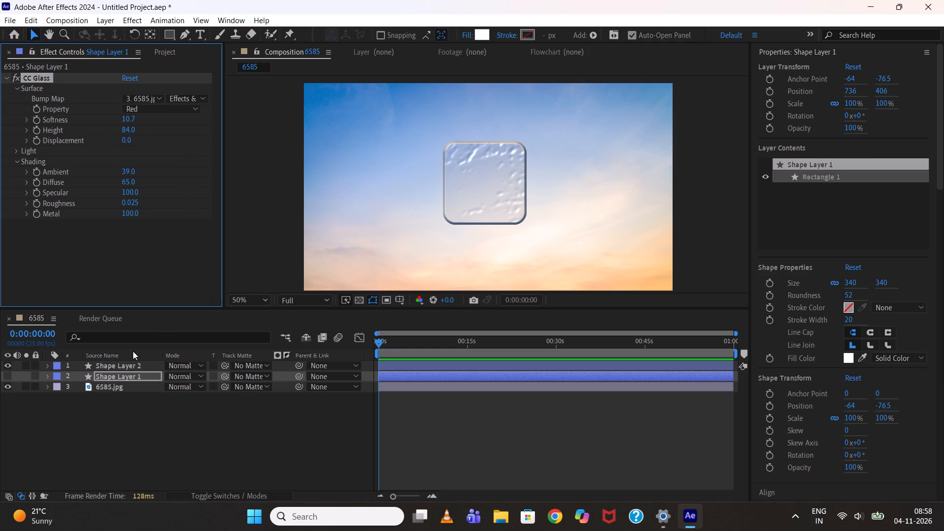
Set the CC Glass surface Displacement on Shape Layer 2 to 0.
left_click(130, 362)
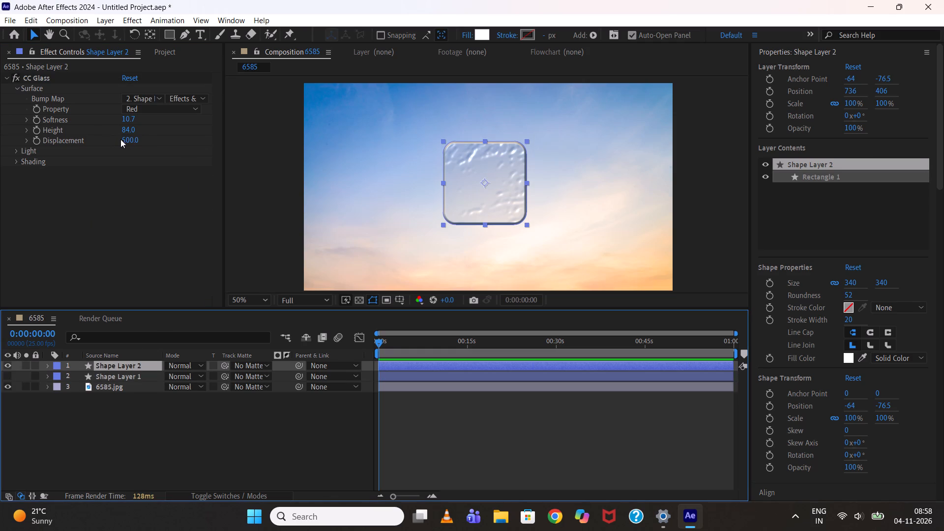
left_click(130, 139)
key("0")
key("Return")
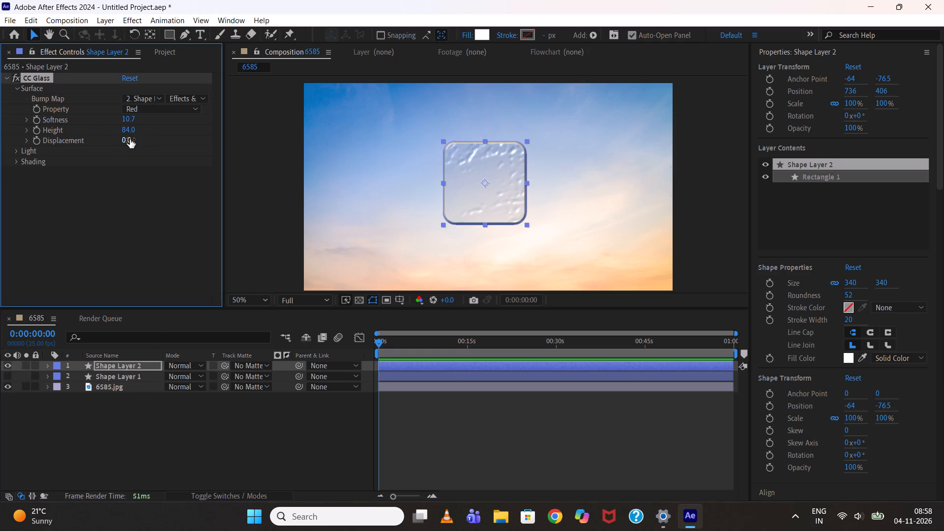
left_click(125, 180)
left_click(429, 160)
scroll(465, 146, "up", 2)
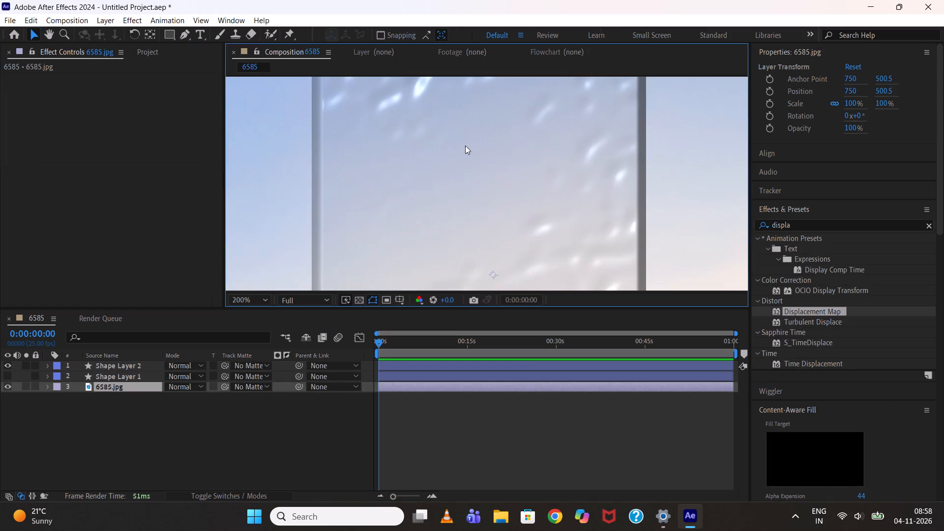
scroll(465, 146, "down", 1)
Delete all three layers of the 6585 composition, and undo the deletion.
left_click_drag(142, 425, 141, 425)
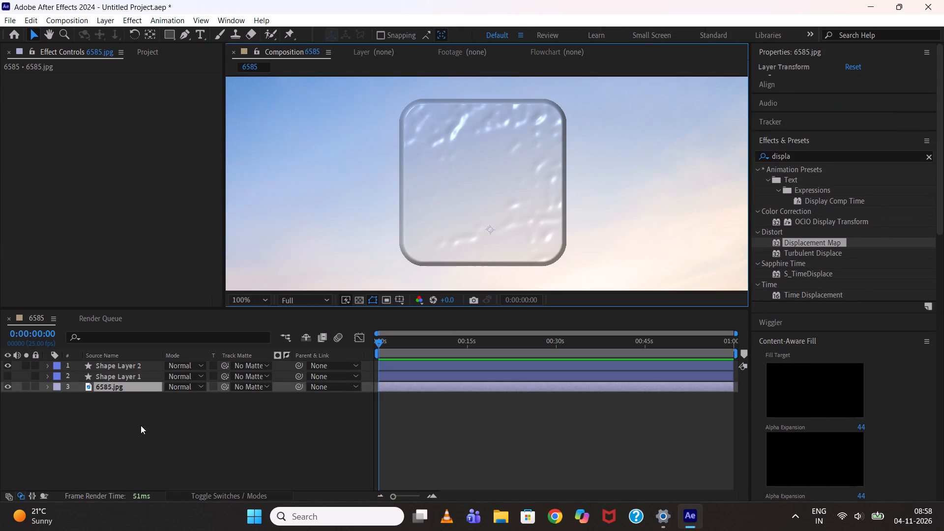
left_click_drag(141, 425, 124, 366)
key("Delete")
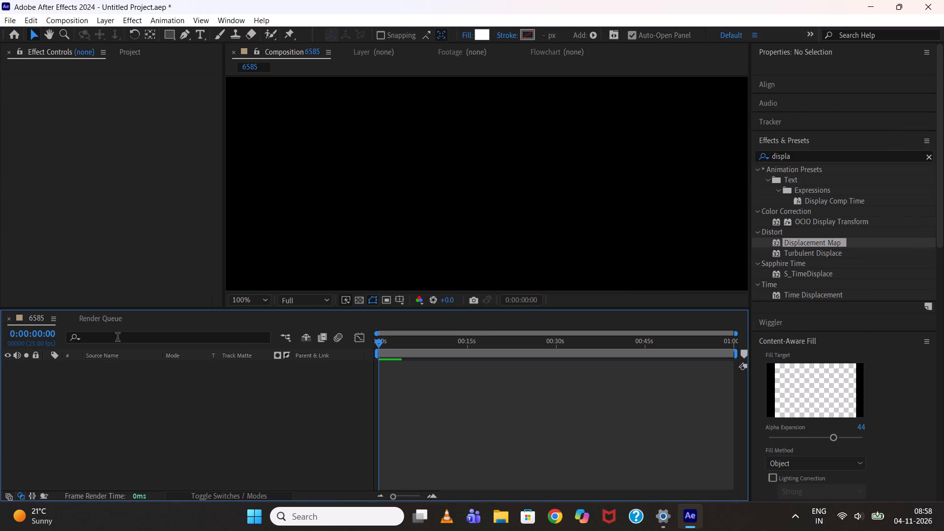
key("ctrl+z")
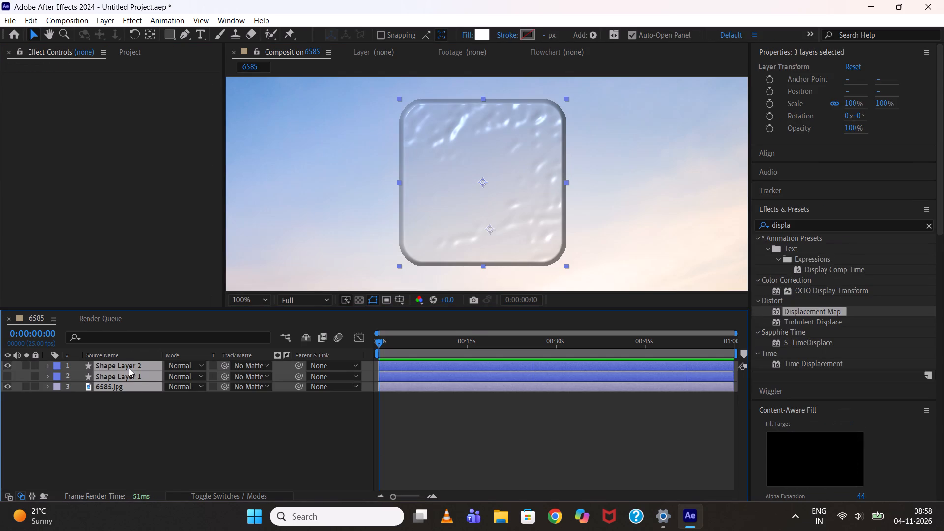
Delete Shape Layer 1 and Shape Layer 2 from the composition, keeping only the 6585.jpg background layer.
left_click(135, 405)
left_click(132, 379)
key("Delete")
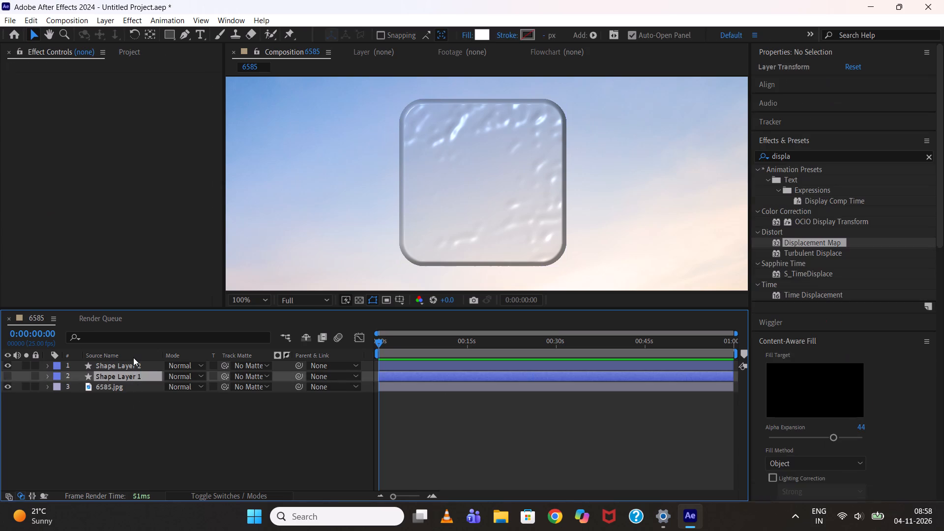
left_click(139, 362)
key("Delete")
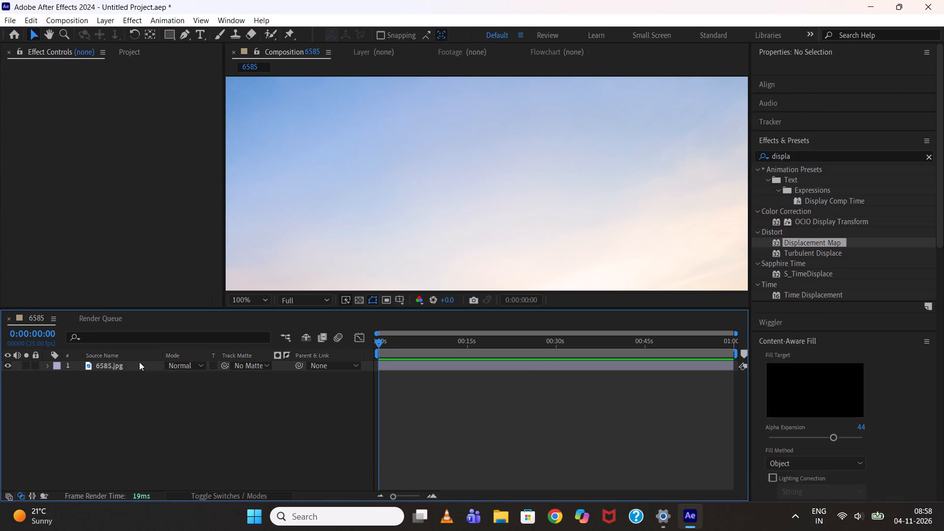
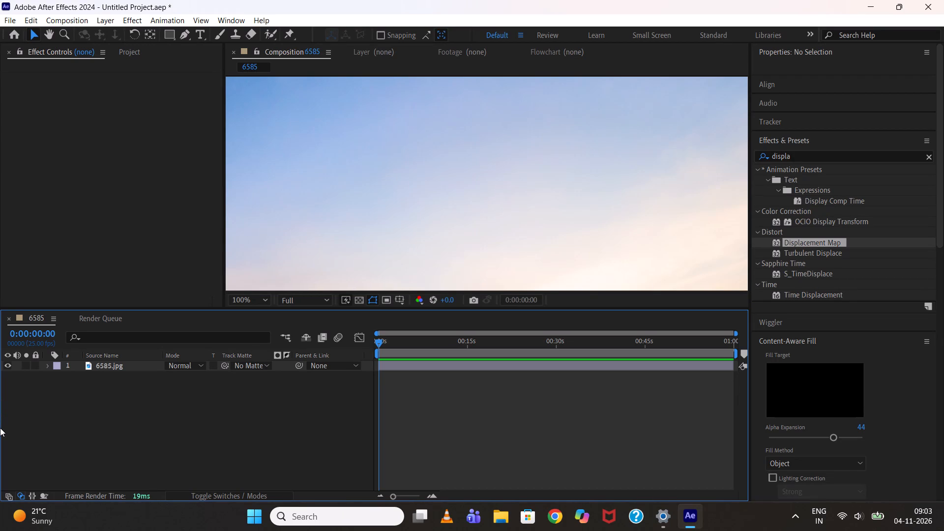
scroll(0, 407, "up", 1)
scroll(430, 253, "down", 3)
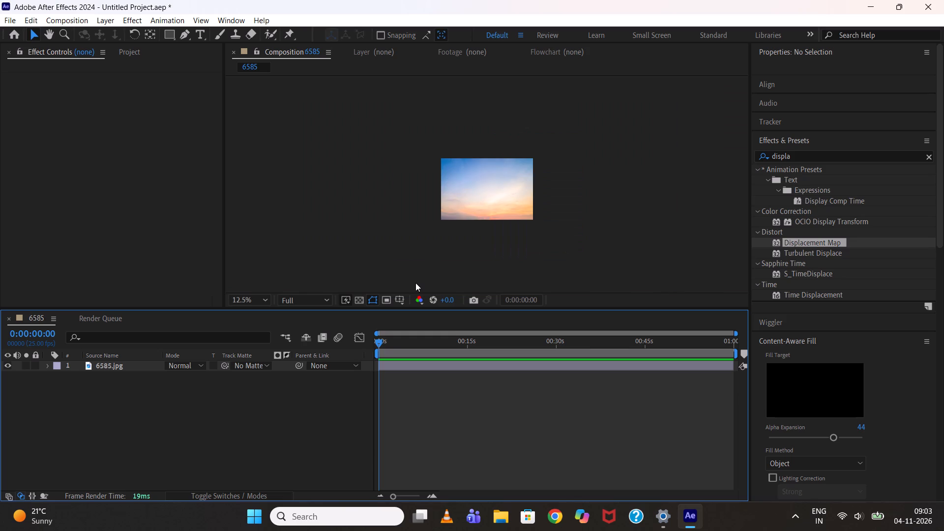
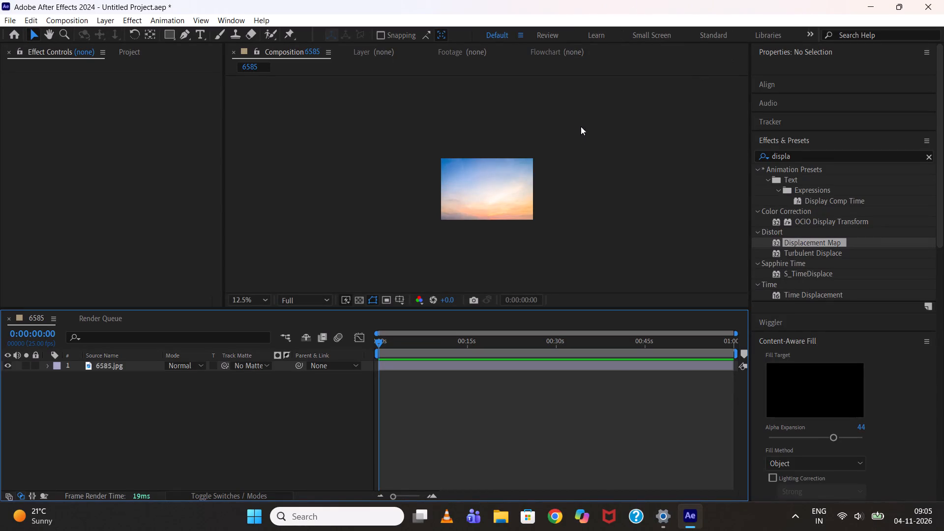
Draw a white square of about 528 × 528 px over the sky and move it near the frame's centre.
scroll(526, 172, "up", 2)
scroll(506, 174, "down", 1)
middle_click_drag(506, 174, 476, 172)
scroll(476, 172, "up", 1)
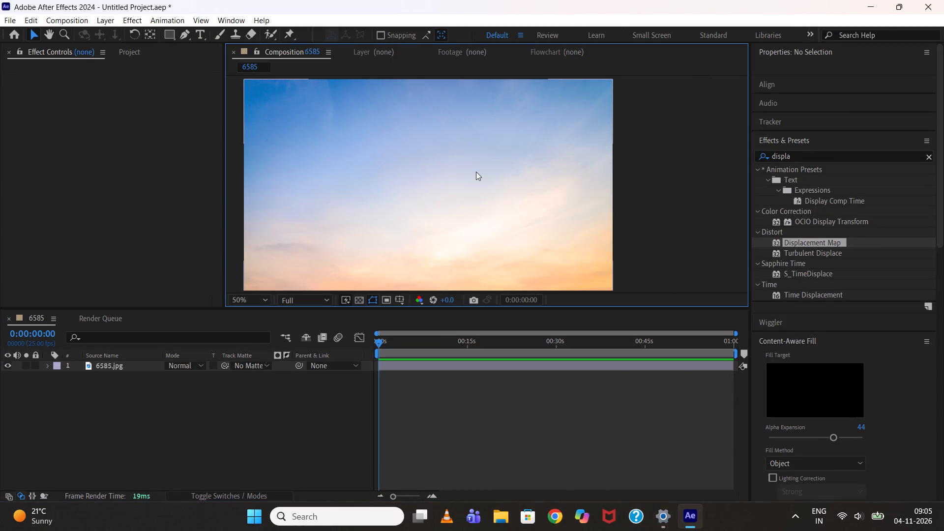
scroll(476, 172, "down", 1)
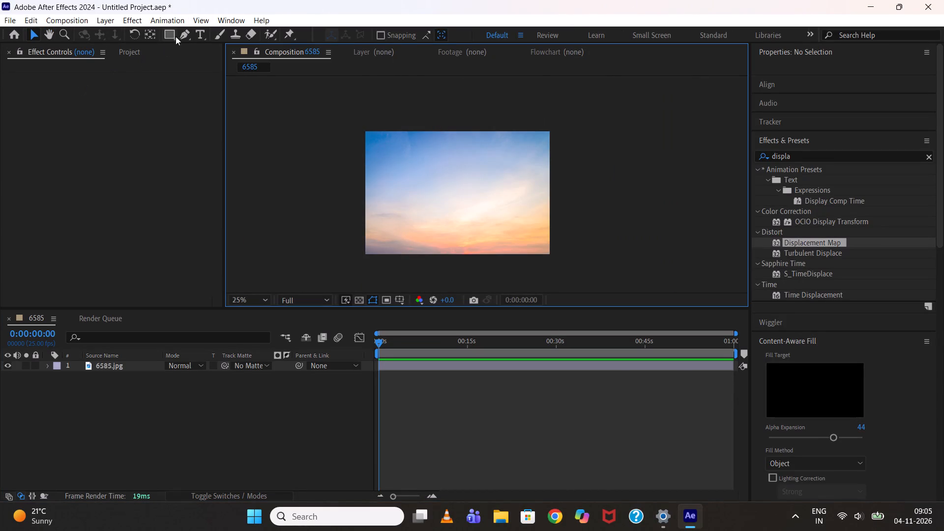
left_click(168, 33)
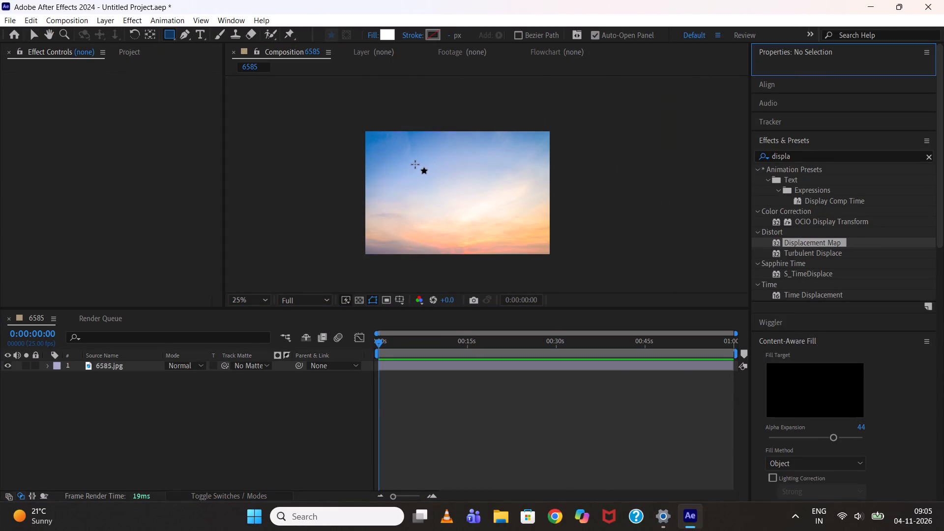
left_click_drag(414, 164, 479, 201, "shift")
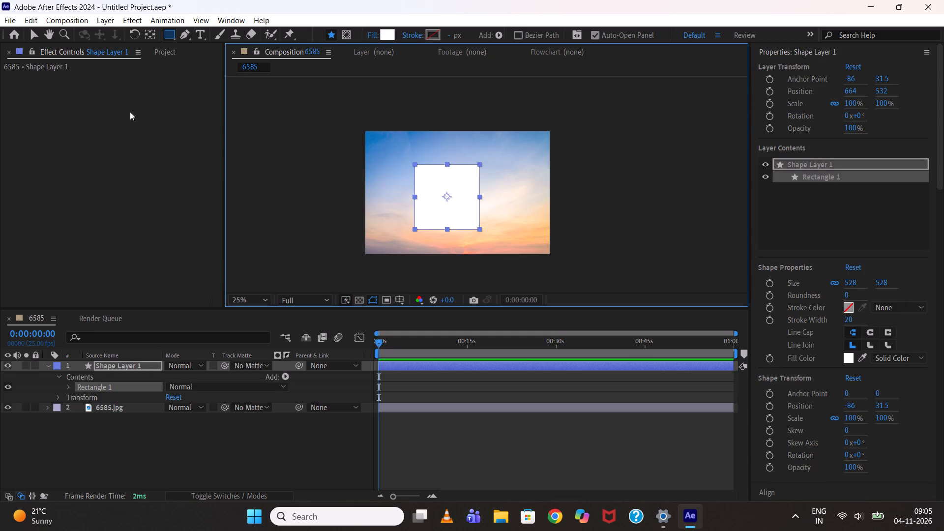
left_click(32, 38)
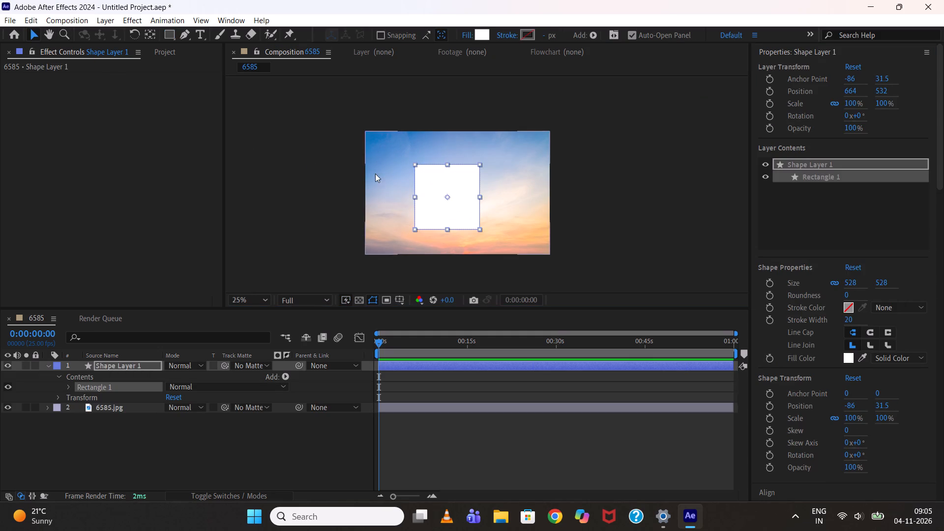
left_click_drag(463, 191, 477, 183)
Round the white square's corners with a roundness of 76.
scroll(477, 166, "up", 1)
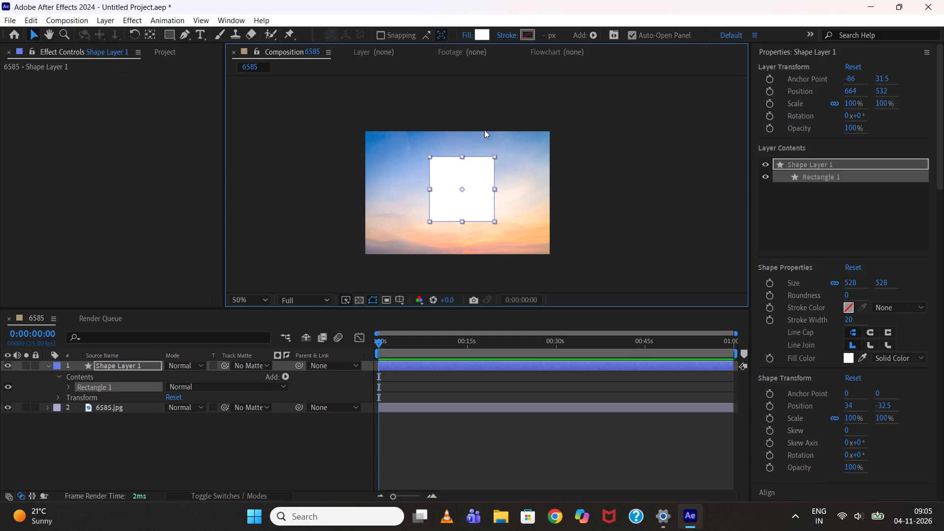
left_click_drag(847, 297, 872, 291)
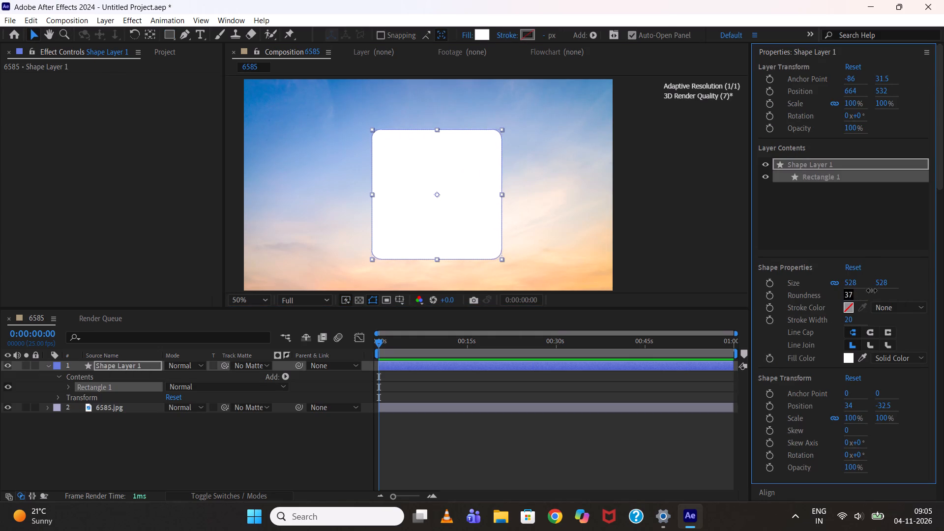
left_click_drag(872, 291, 892, 292)
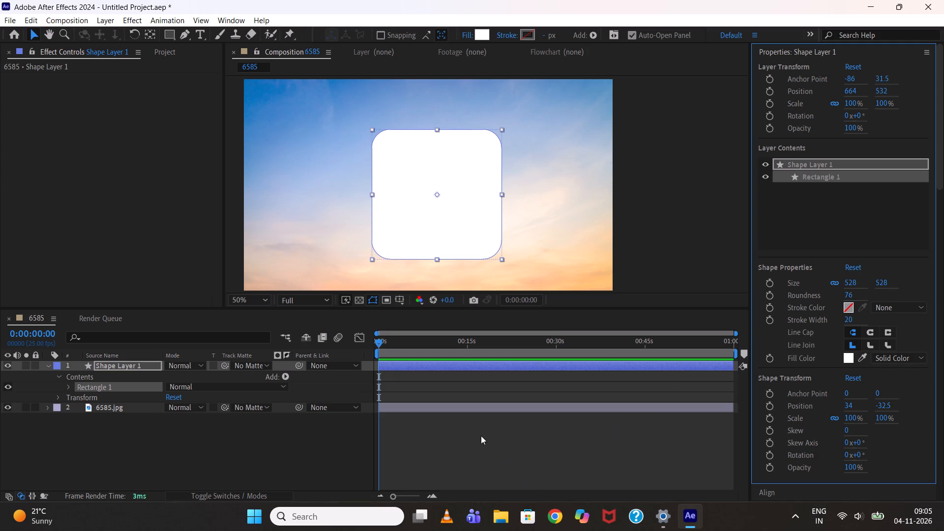
left_click(481, 436)
Centre the anchor point of Shape Layer 1 on the rounded square.
left_click(412, 370)
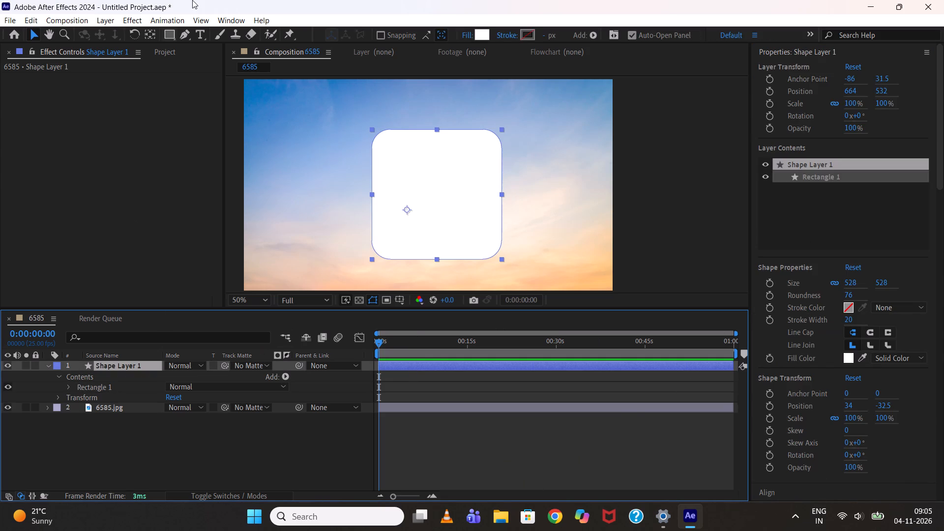
double_click(155, 32, "ctrl")
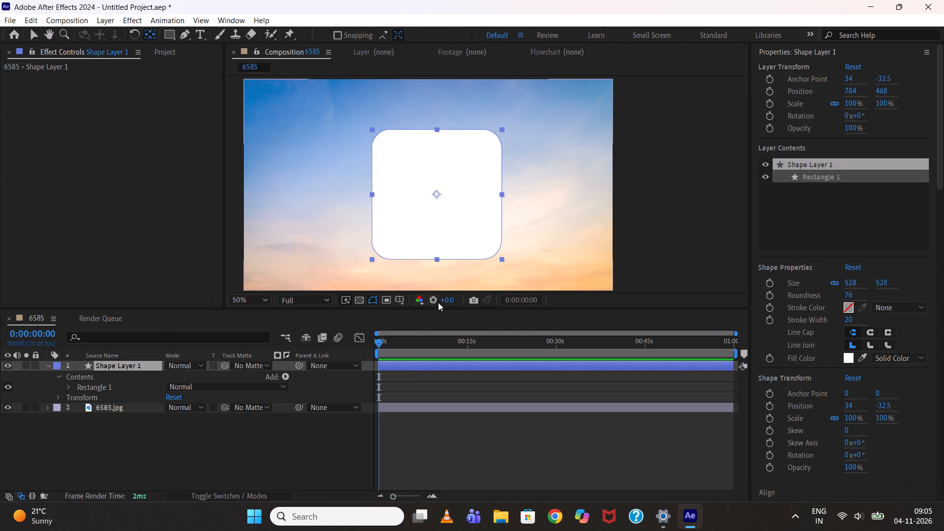
Apply Fast Box Blur to Shape Layer 1 with a blur radius of 5.
scroll(822, 361, "down", 2)
scroll(822, 361, "up", 1)
scroll(822, 361, "down", 2)
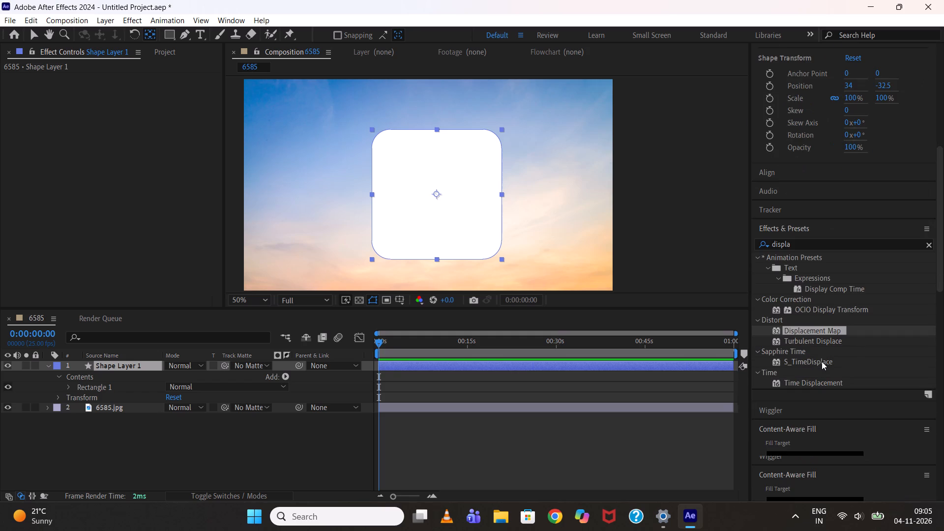
left_click_drag(795, 243, 773, 244)
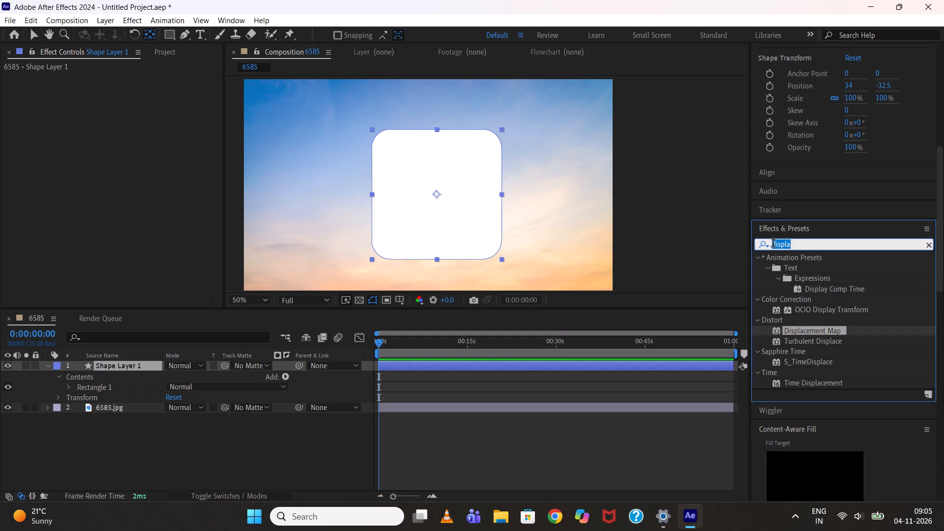
type("fast")
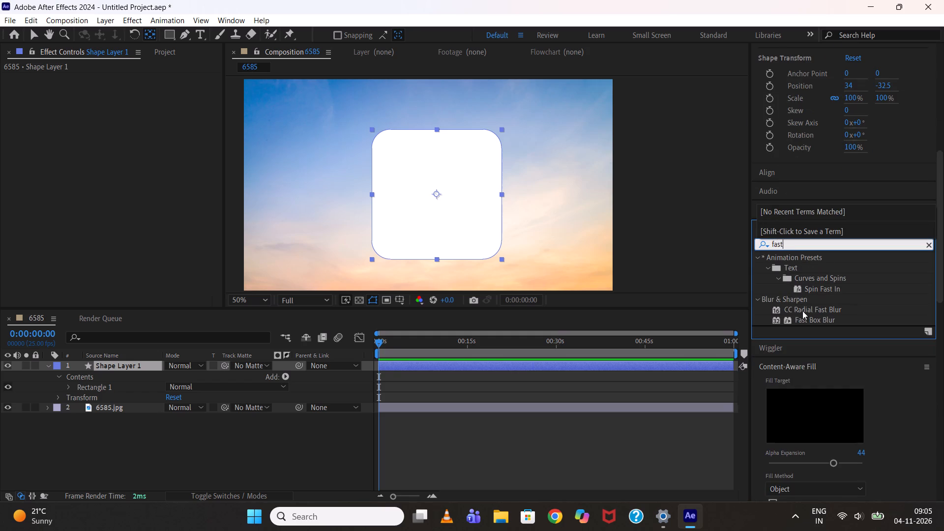
left_click_drag(807, 317, 542, 364)
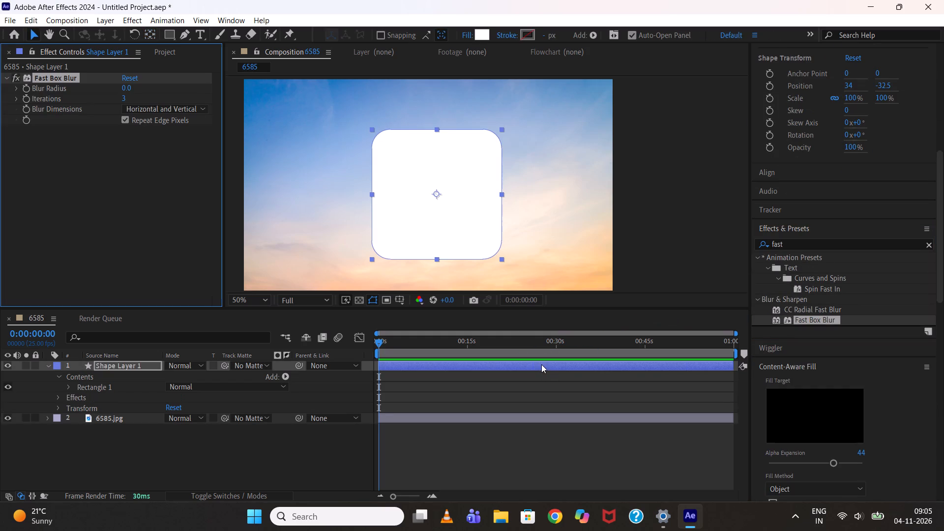
left_click(126, 89)
key("5")
key("Return")
left_click(70, 163)
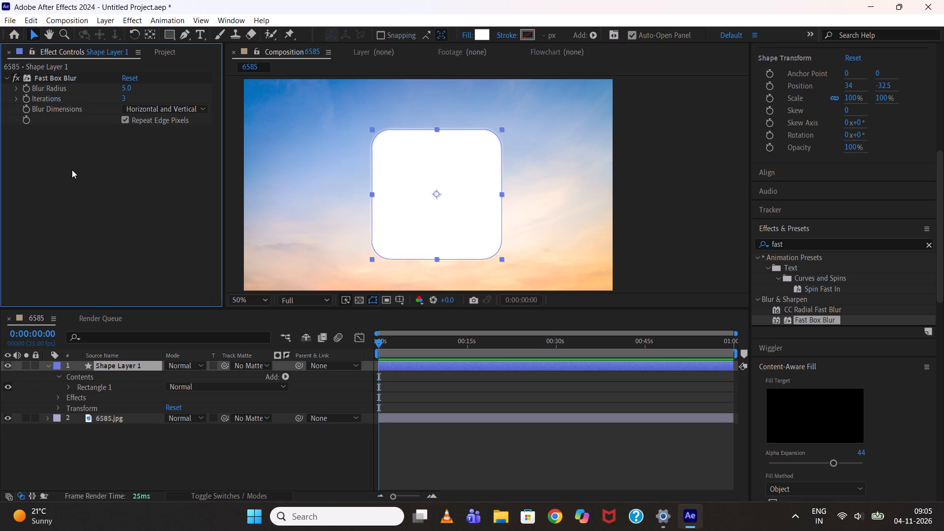
Duplicate Shape Layer 1 and turn the upper copy into an adjustment layer.
key("ctrl+d")
left_click(114, 368)
key("ctrl+d")
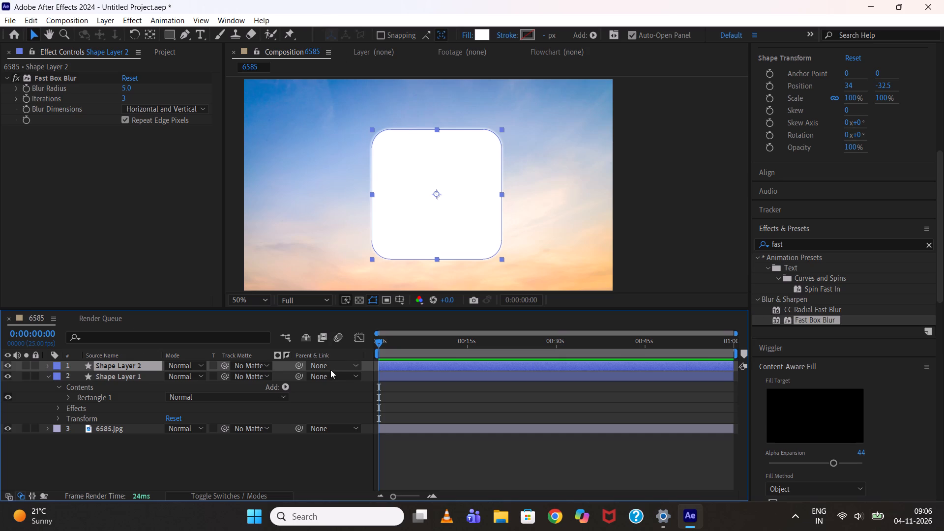
left_click(282, 492)
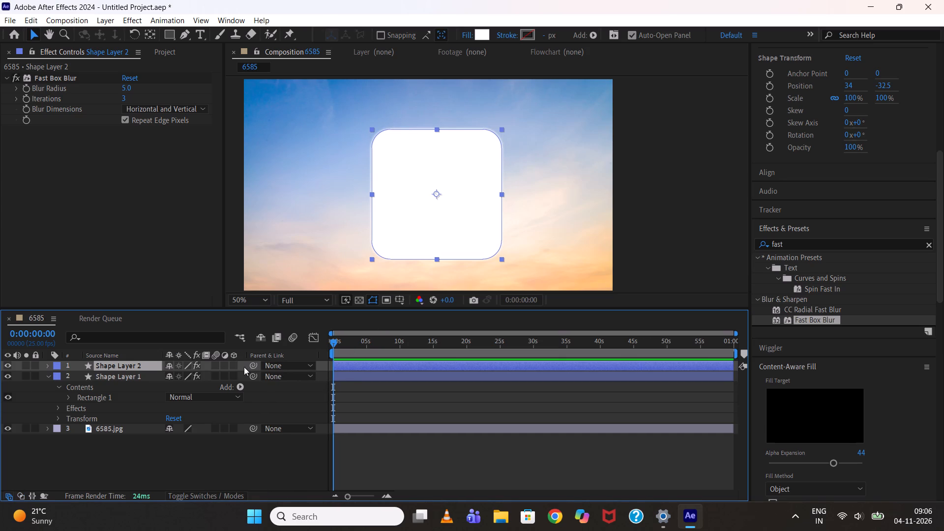
left_click(223, 365)
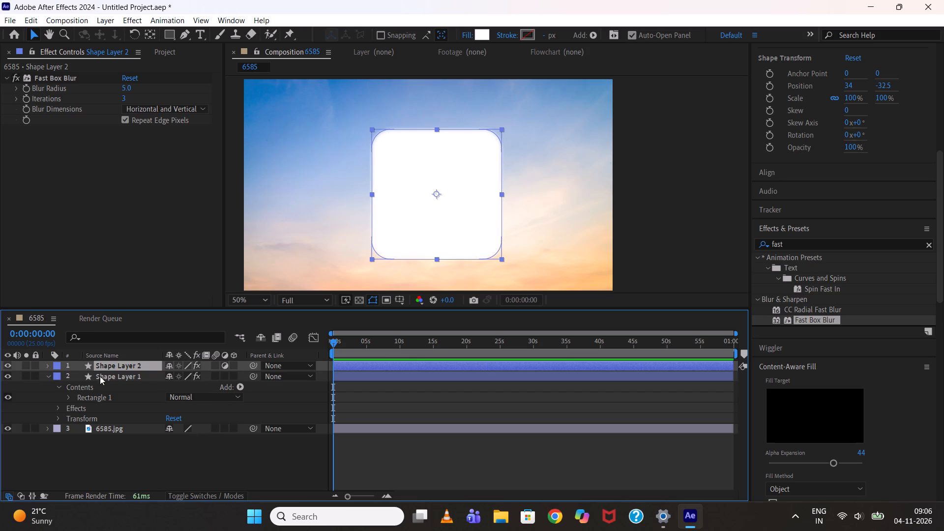
Set the Fast Box Blur radius of the lower shape layer, Shape Layer 1, to 20.
left_click(125, 373)
left_click(49, 378)
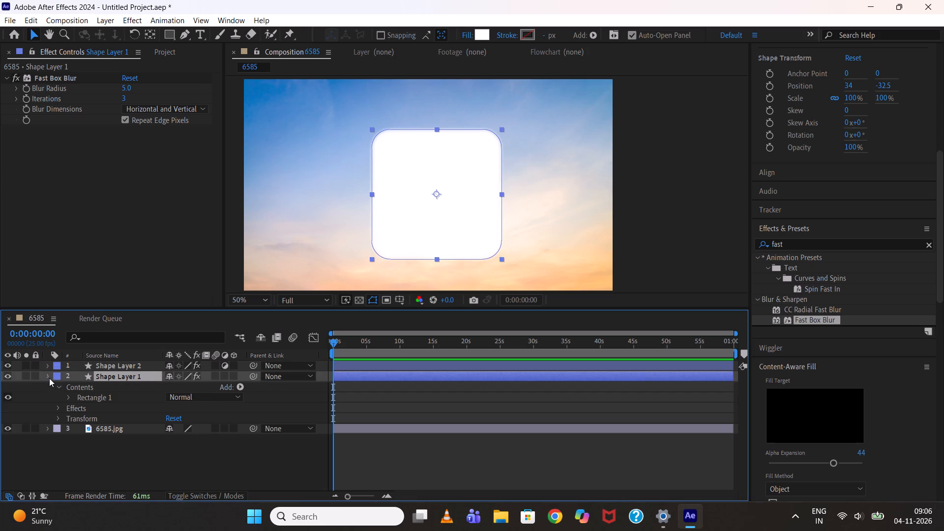
left_click(50, 378)
left_click(60, 409)
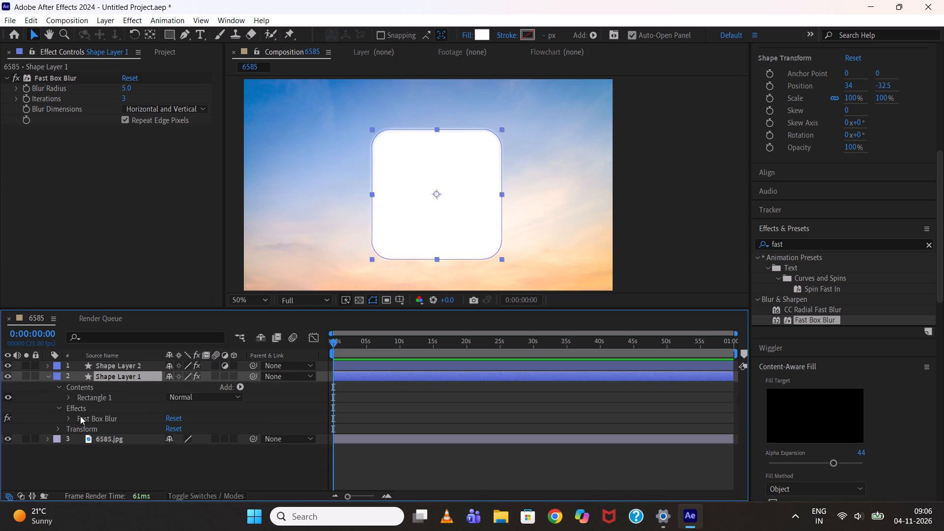
left_click(66, 421)
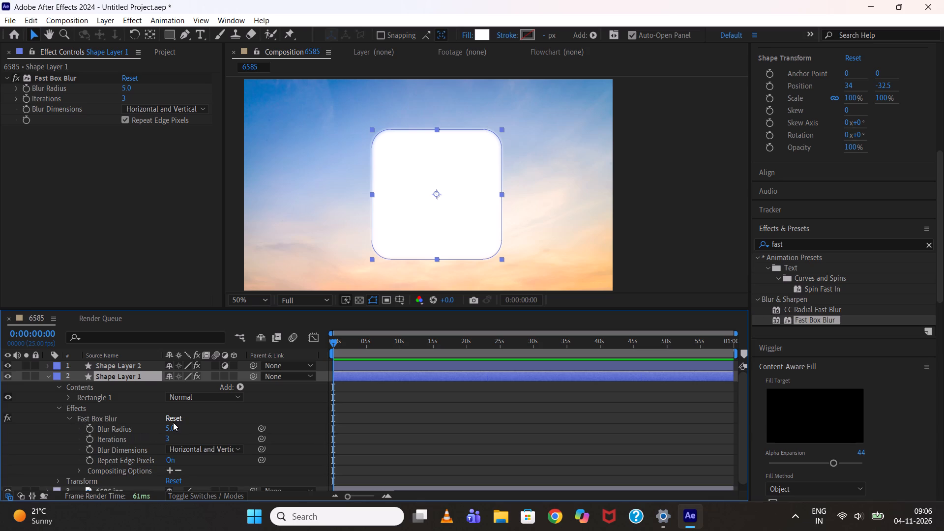
left_click(167, 425)
key("2")
key("0")
key("Return")
left_click(481, 430)
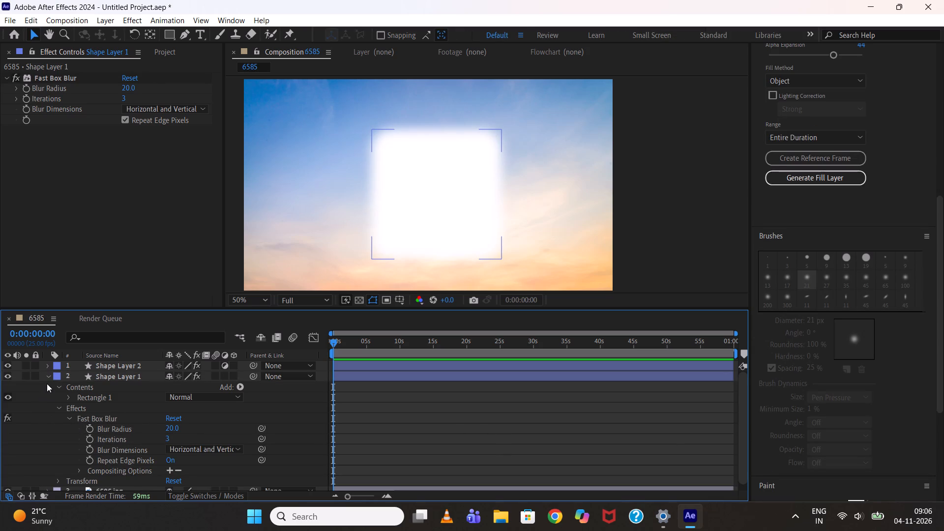
Compare the two shape layers by switching their visibility off and on, and examine the stroke settings of Rectangle 1 in Shape Layer 1.
left_click(7, 365)
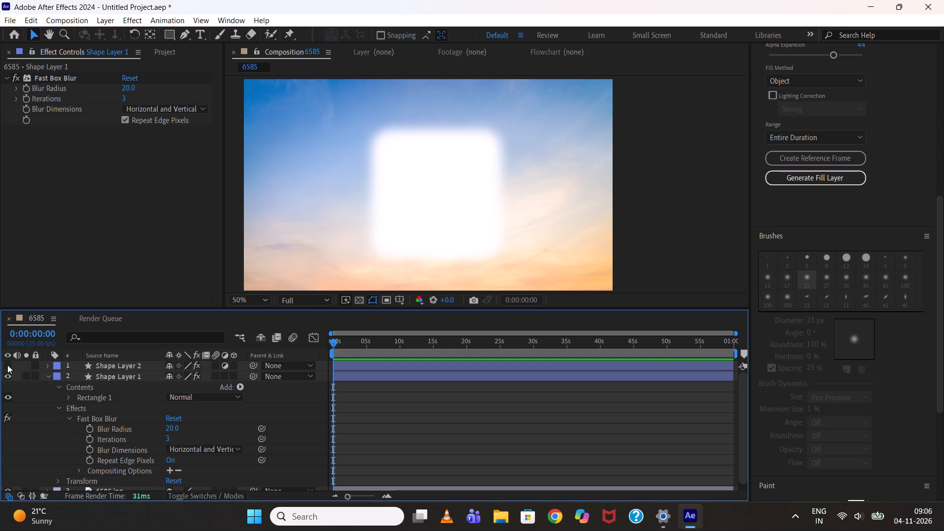
left_click(7, 365)
left_click(7, 376)
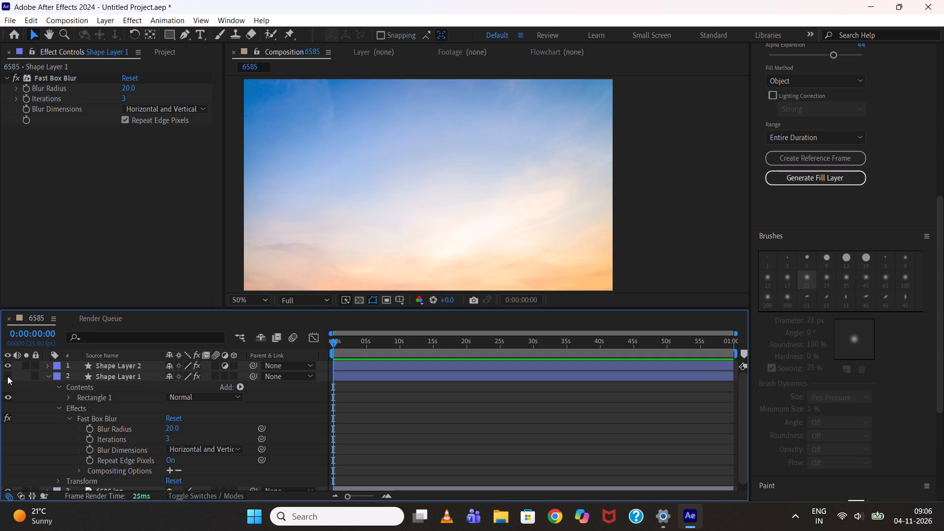
left_click(7, 376)
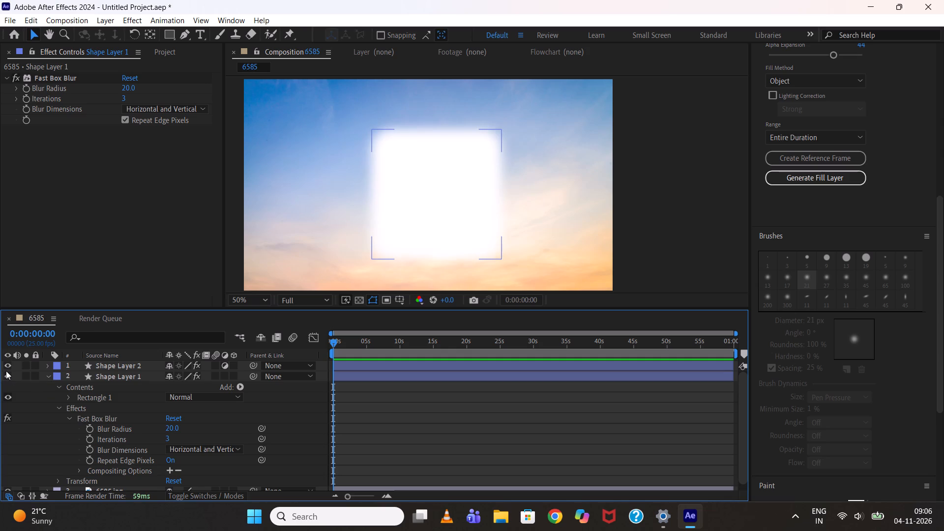
left_click(6, 364)
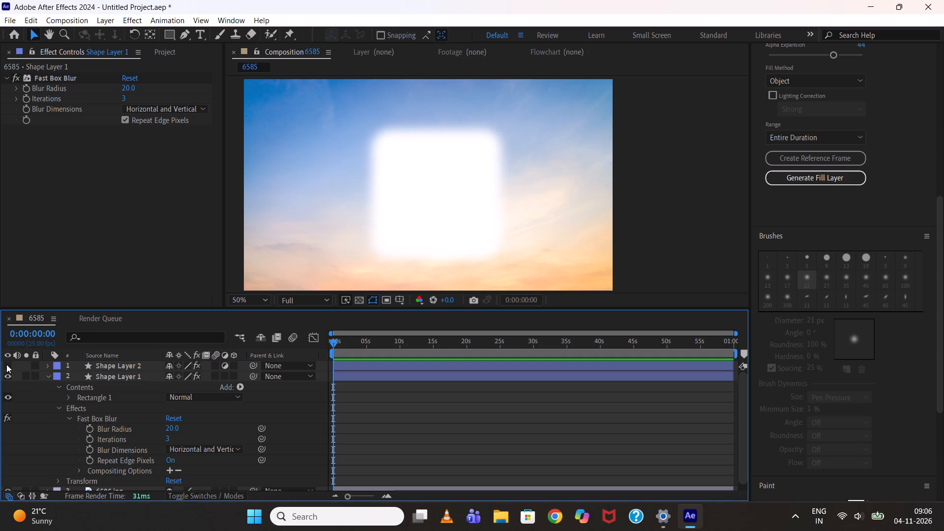
left_click(6, 364)
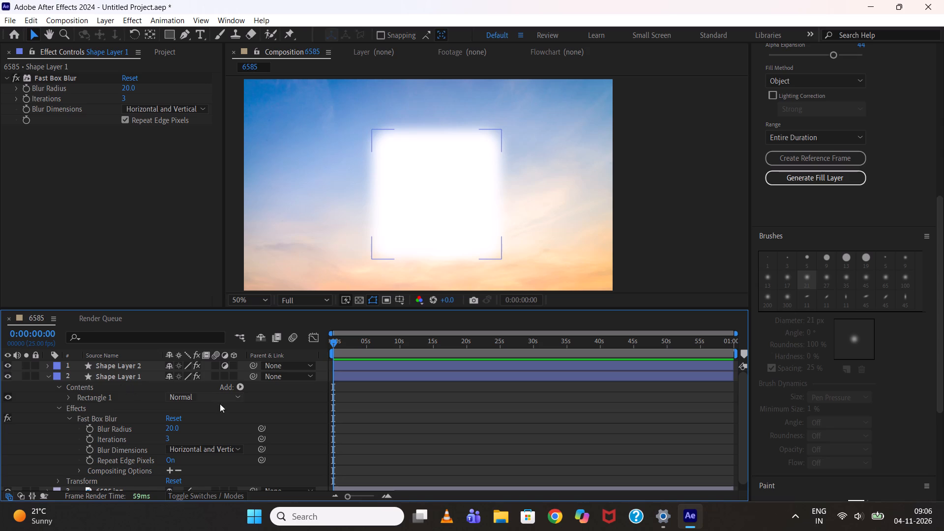
left_click(71, 395)
left_click(79, 414)
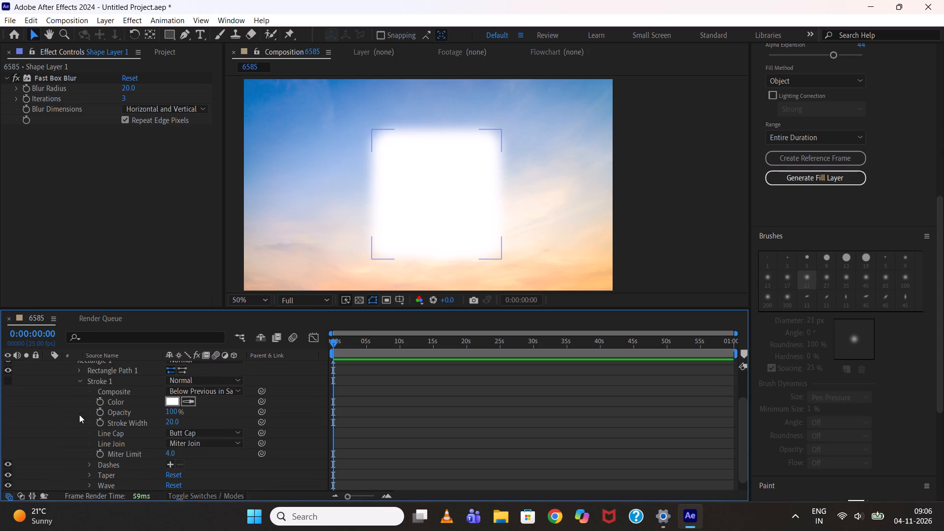
left_click(132, 415)
left_click(131, 425)
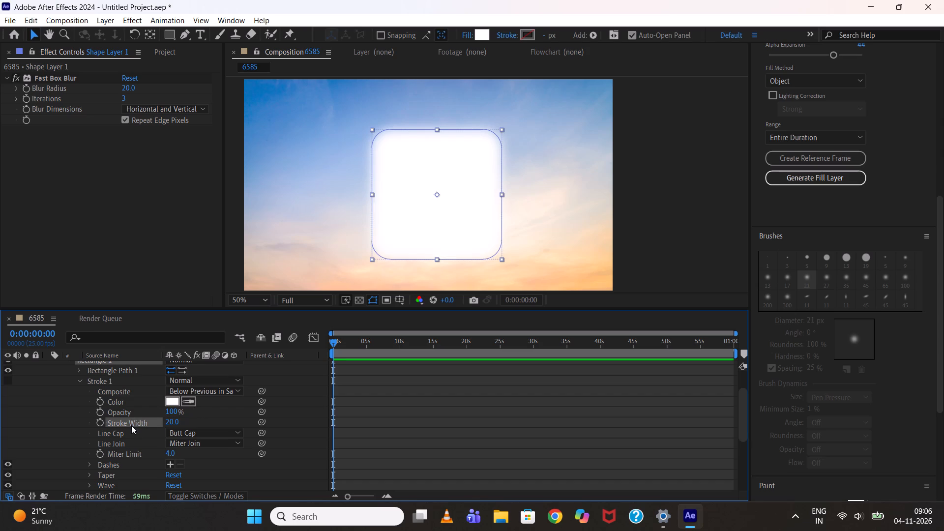
scroll(72, 418, "up", 2)
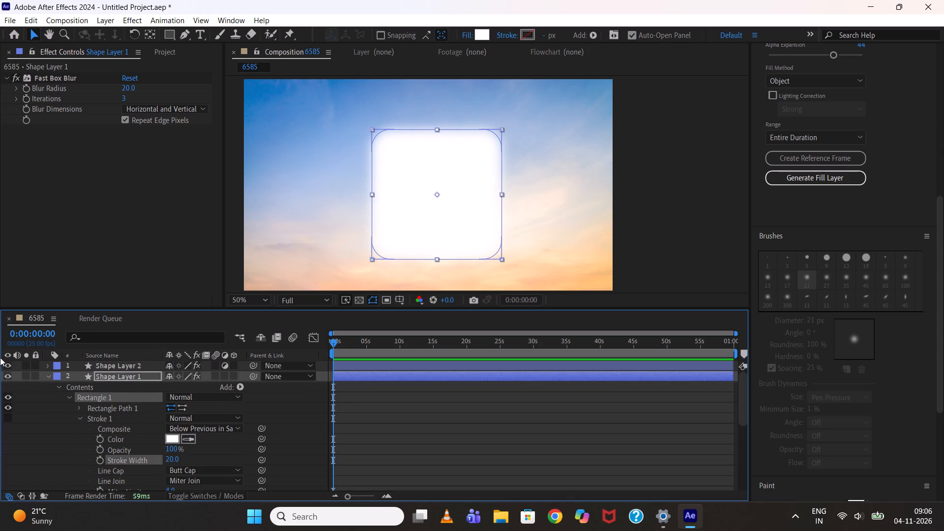
left_click(7, 374)
left_click(7, 374)
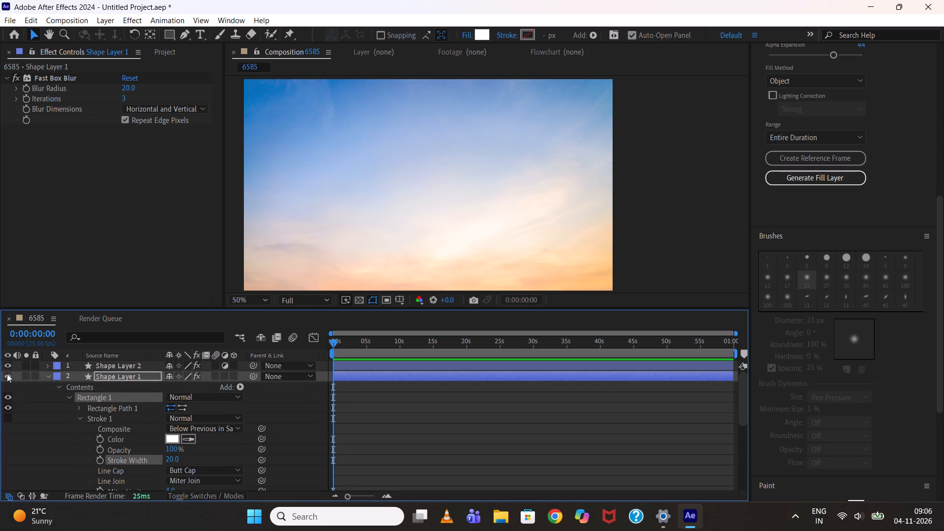
left_click(273, 405)
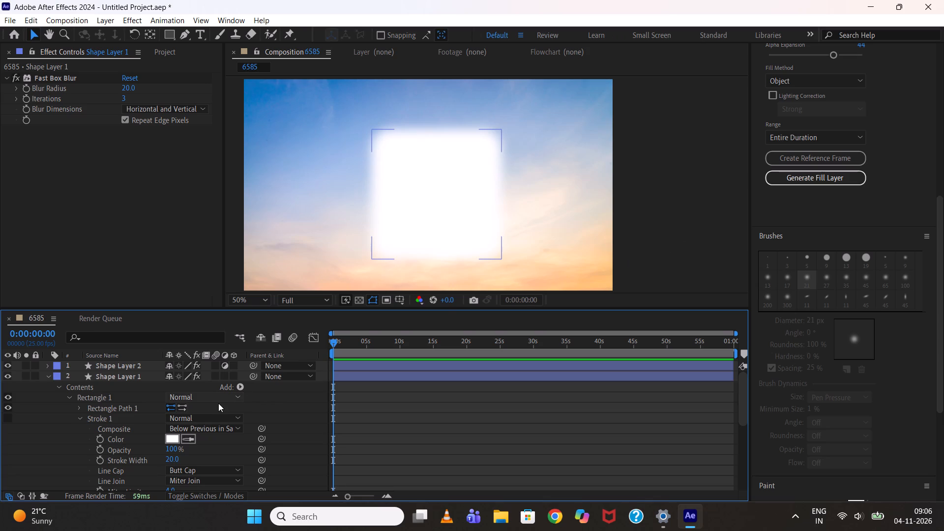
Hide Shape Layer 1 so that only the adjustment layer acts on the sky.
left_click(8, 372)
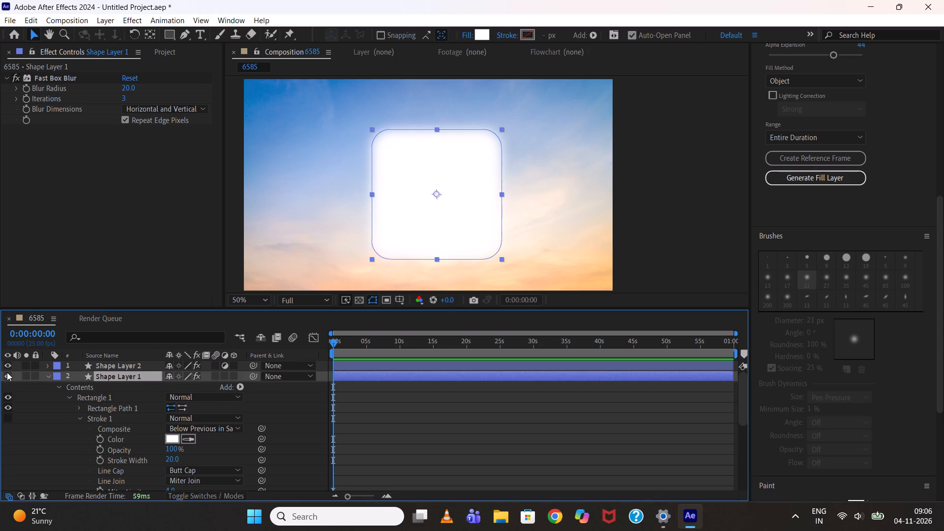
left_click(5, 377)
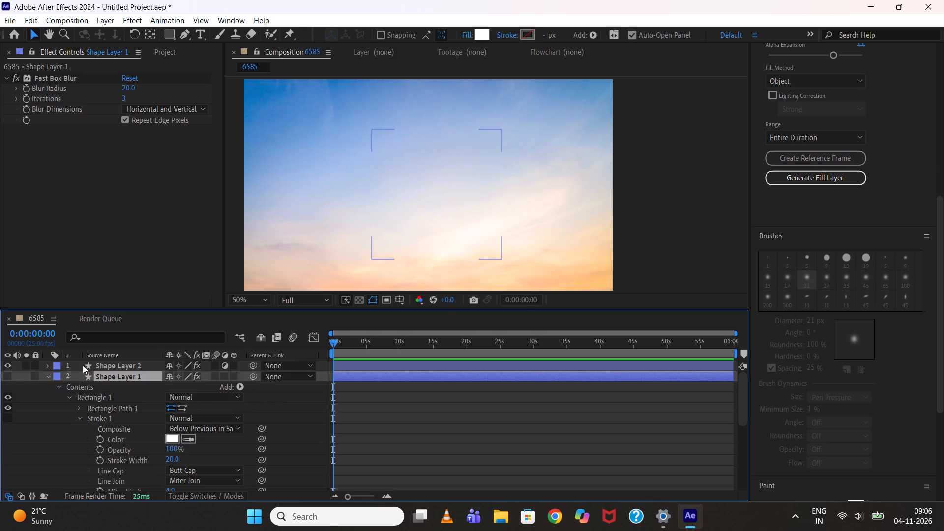
Search the effects for "displac" and apply Displacement Map to Shape Layer 2.
left_click(111, 370)
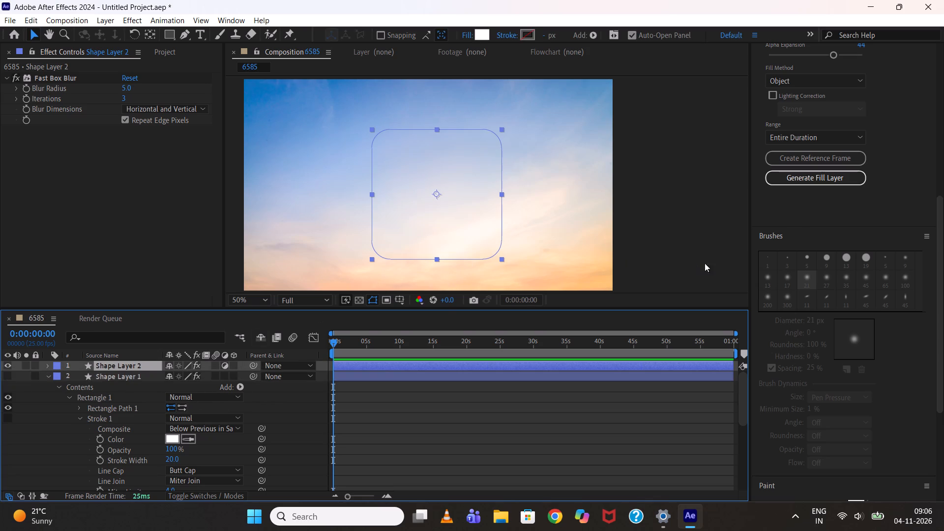
scroll(807, 230, "up", 4)
left_click_drag(793, 157, 782, 159)
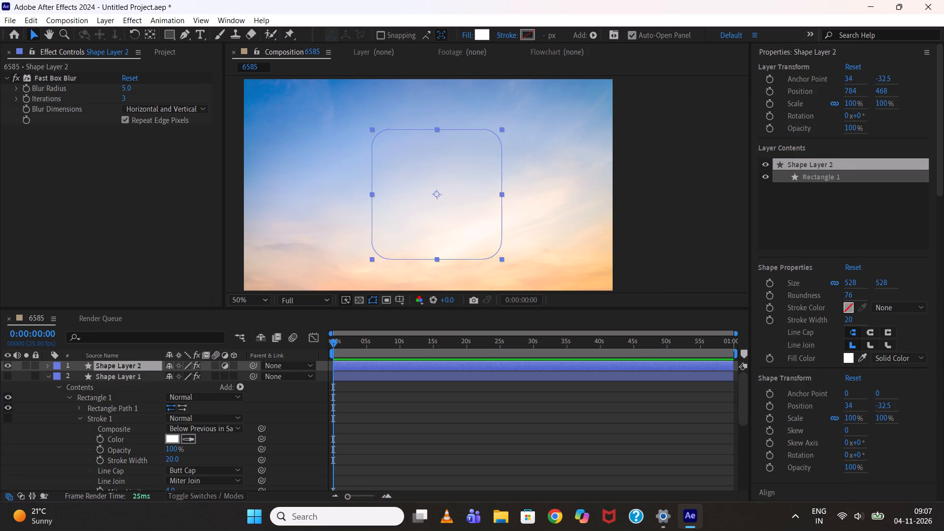
left_click_drag(782, 159, 779, 159)
scroll(785, 245, "up", 3)
scroll(812, 366, "up", 1)
scroll(812, 368, "down", 1)
scroll(808, 369, "up", 1)
scroll(805, 371, "down", 1)
left_click_drag(789, 429, 764, 434)
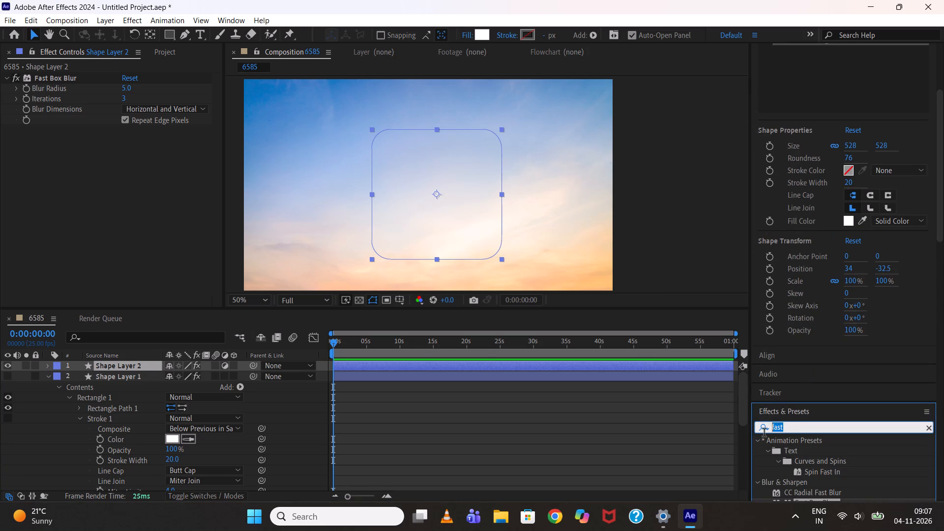
left_click_drag(764, 434, 764, 434)
type("displa")
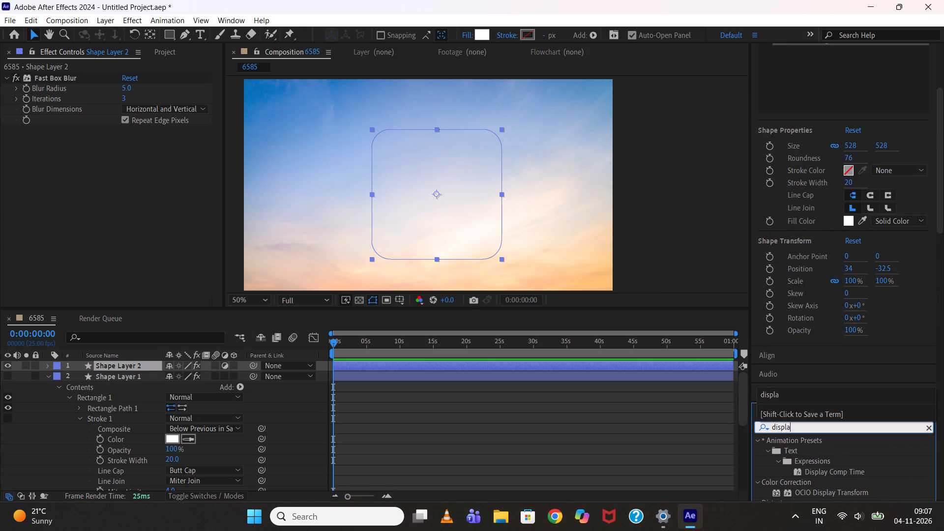
key("c")
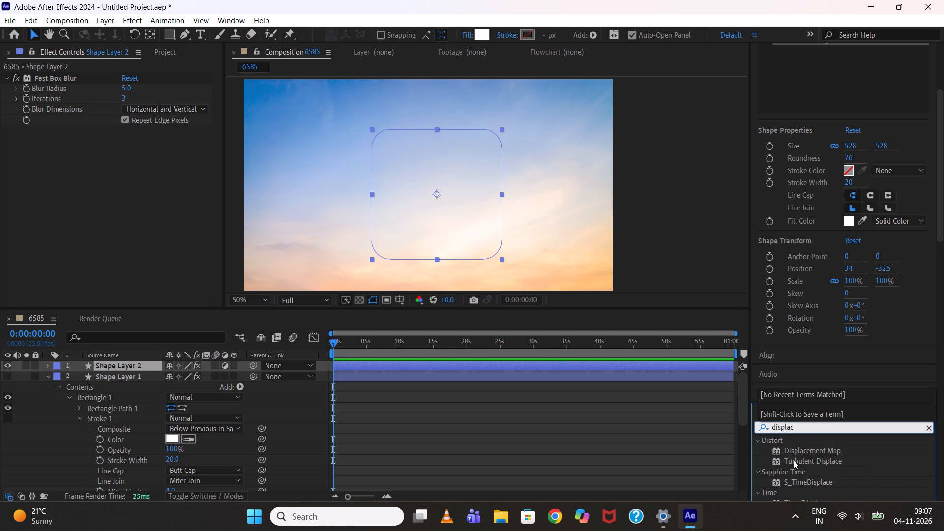
left_click_drag(797, 446, 537, 365)
left_click(496, 444)
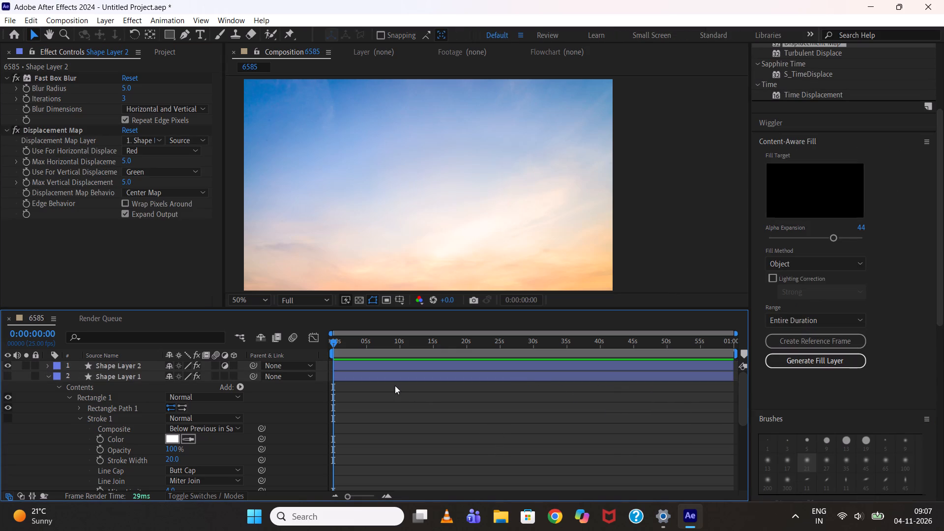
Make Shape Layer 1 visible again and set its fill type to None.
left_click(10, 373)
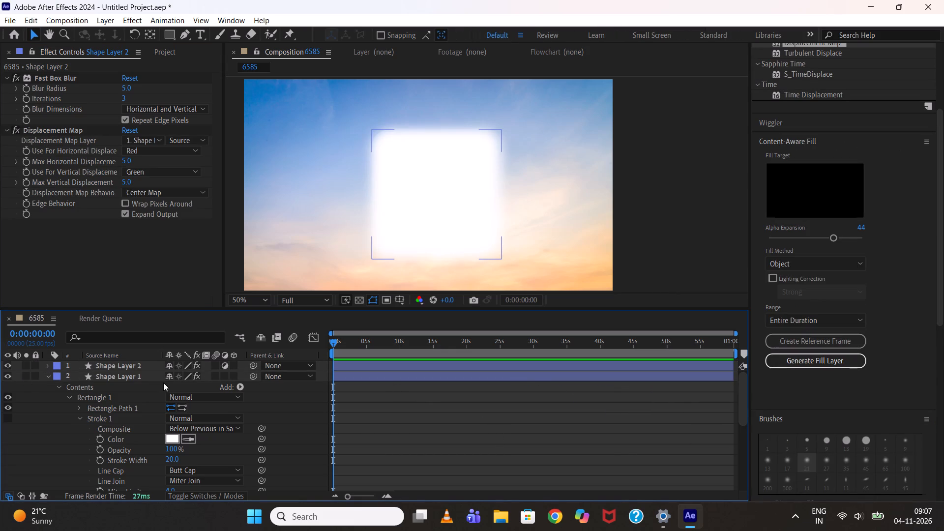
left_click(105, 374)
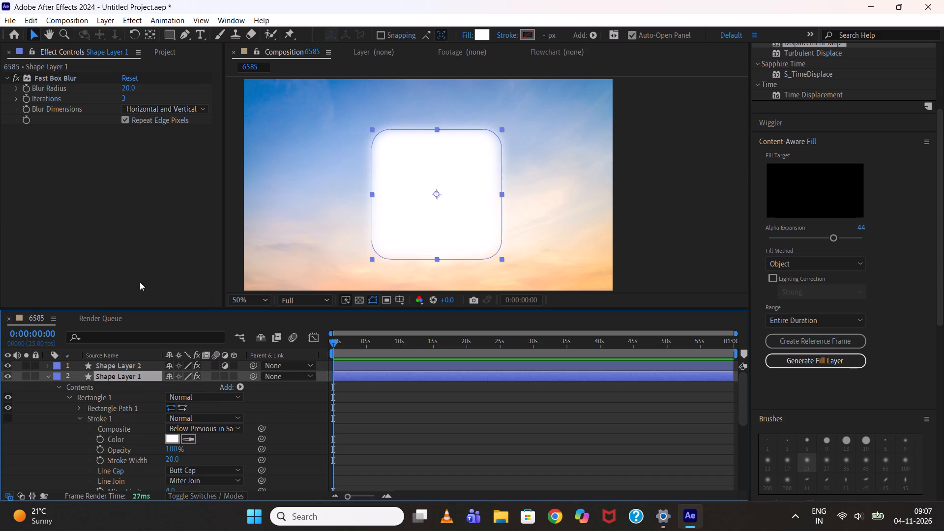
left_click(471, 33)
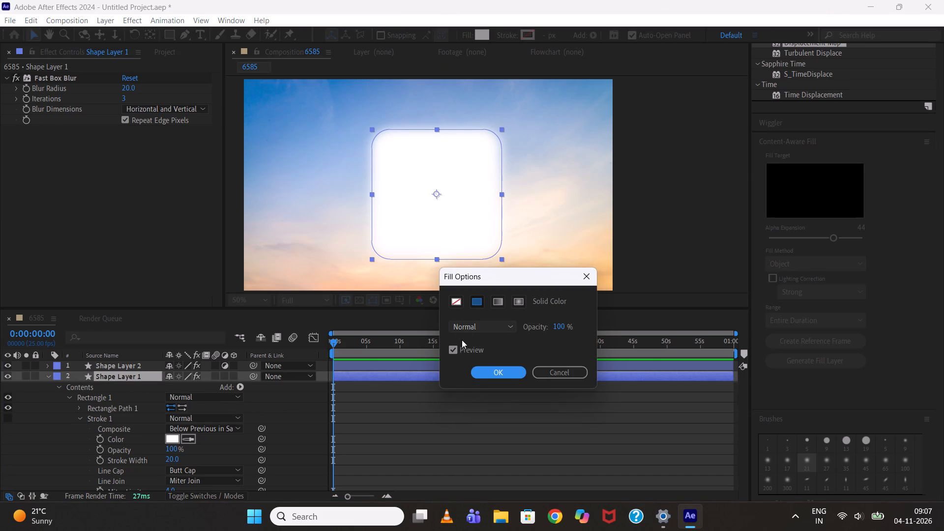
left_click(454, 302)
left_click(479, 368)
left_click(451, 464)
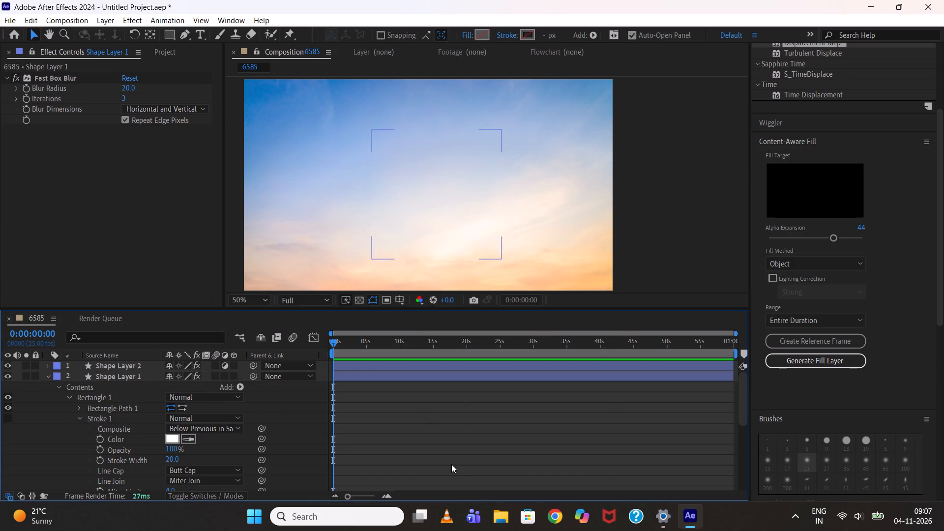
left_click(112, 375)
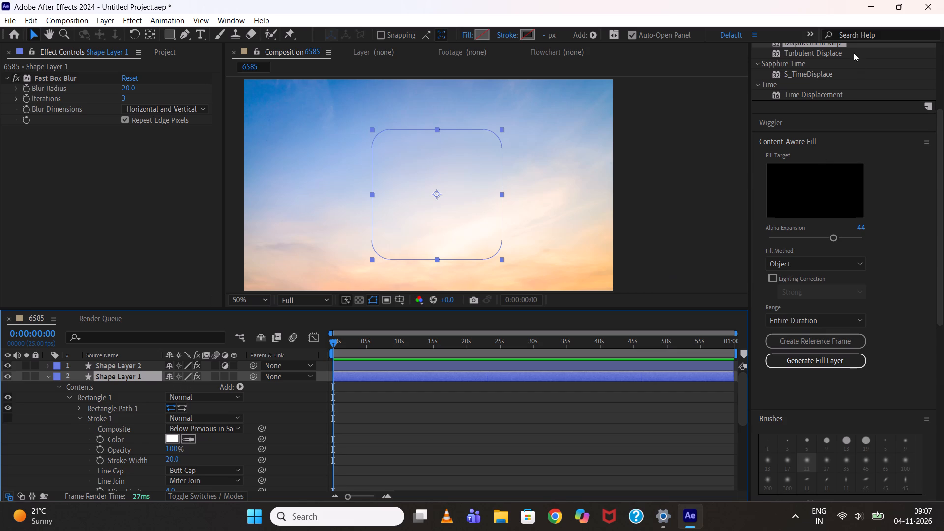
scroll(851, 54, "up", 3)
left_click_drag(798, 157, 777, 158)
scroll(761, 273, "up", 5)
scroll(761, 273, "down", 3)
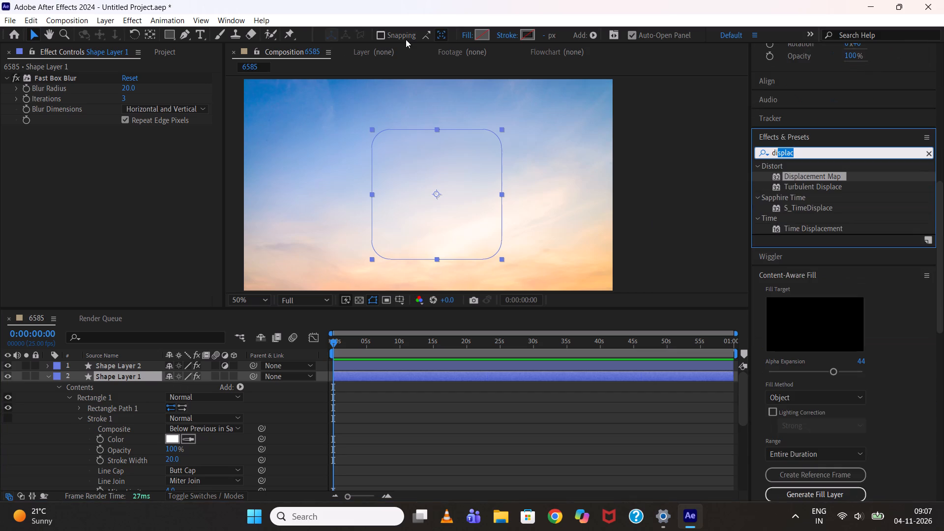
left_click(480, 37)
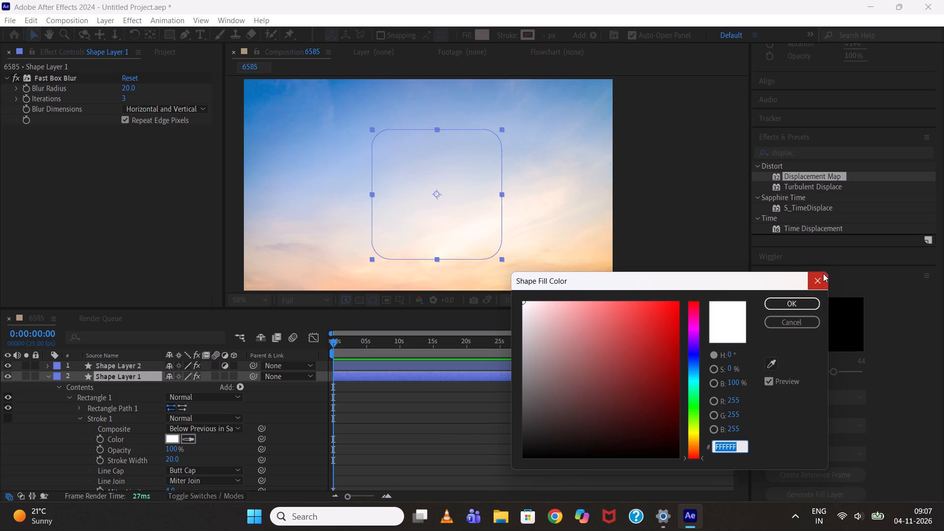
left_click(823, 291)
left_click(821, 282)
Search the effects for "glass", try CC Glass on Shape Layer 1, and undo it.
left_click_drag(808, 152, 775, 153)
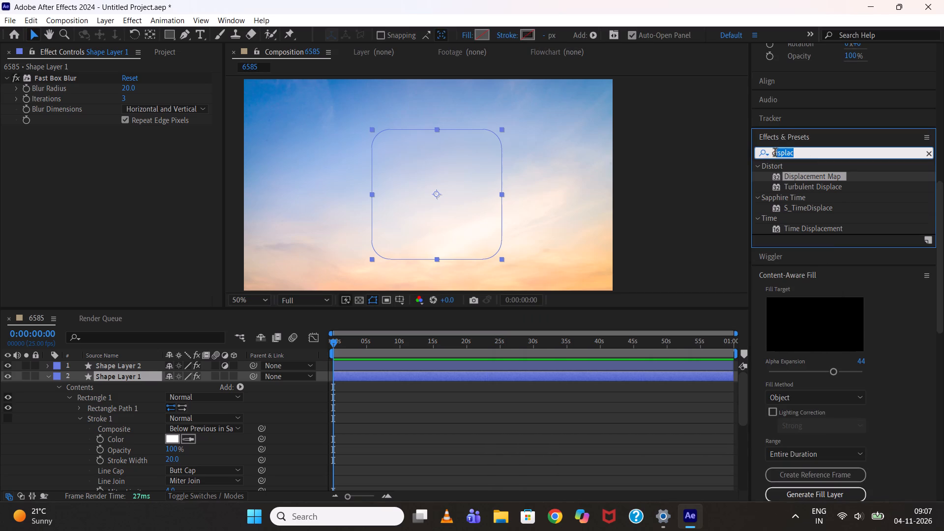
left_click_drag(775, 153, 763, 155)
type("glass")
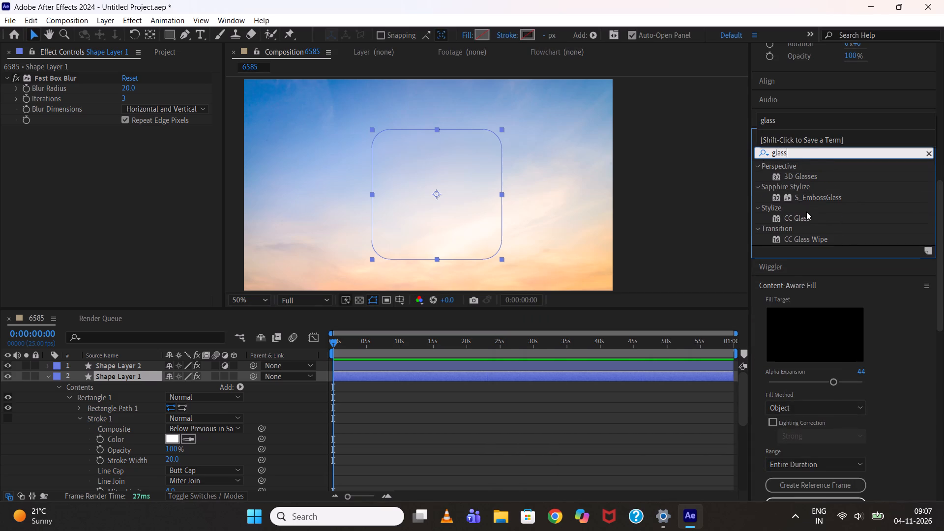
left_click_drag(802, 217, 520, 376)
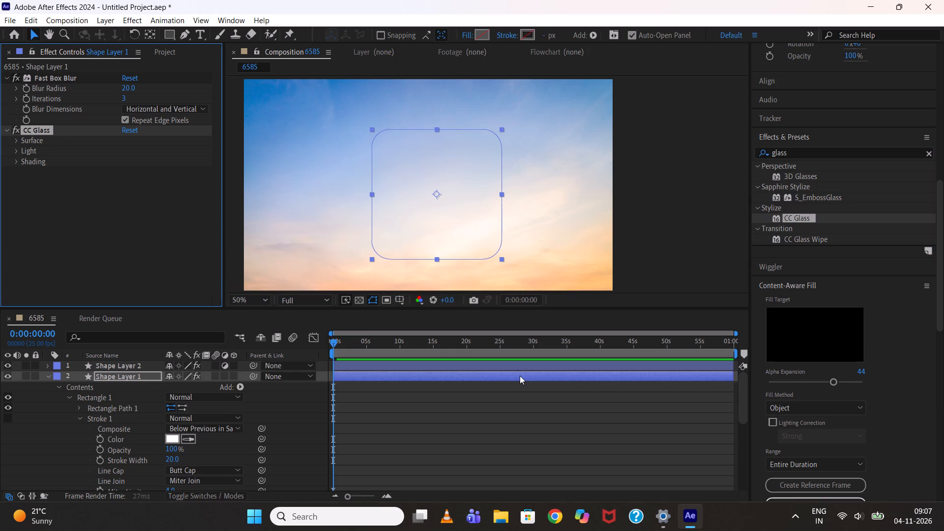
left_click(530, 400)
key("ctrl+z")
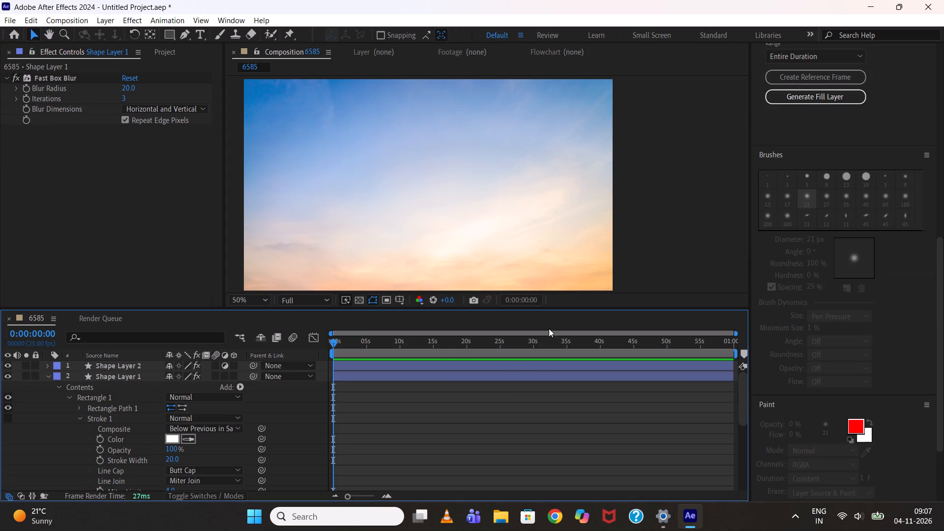
Apply the CC Glass effect to the adjustment layer, Shape Layer 2.
scroll(815, 395, "down", 3)
scroll(810, 395, "up", 5)
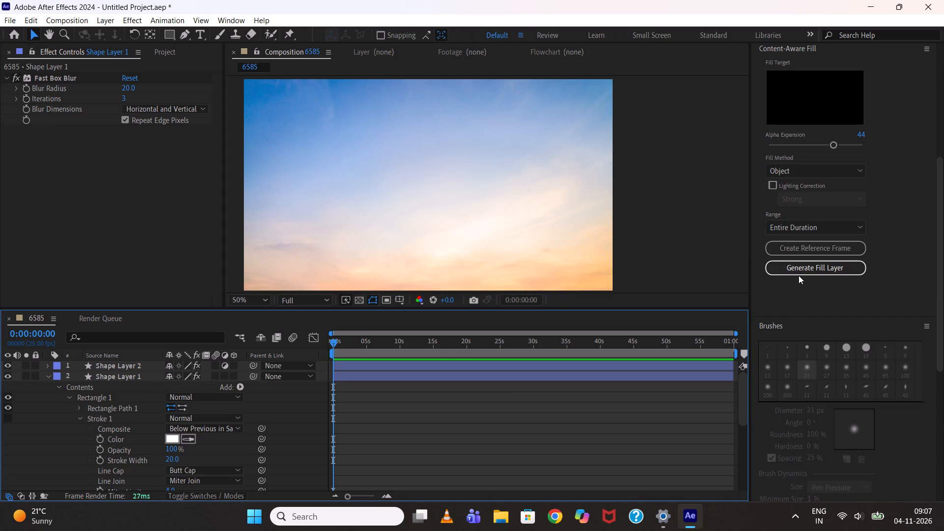
scroll(798, 276, "down", 7)
scroll(798, 281, "up", 6)
left_click_drag(800, 224, 738, 239)
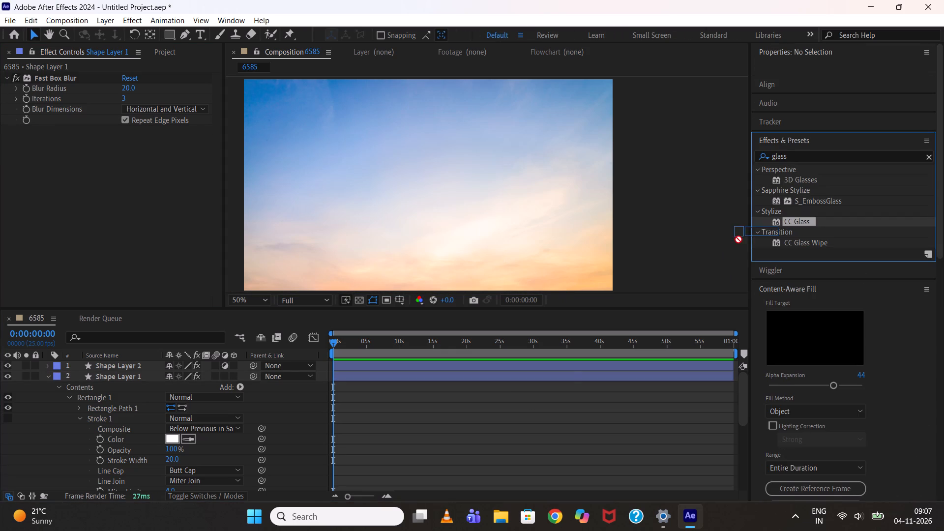
left_click_drag(738, 239, 565, 370)
left_click(546, 393)
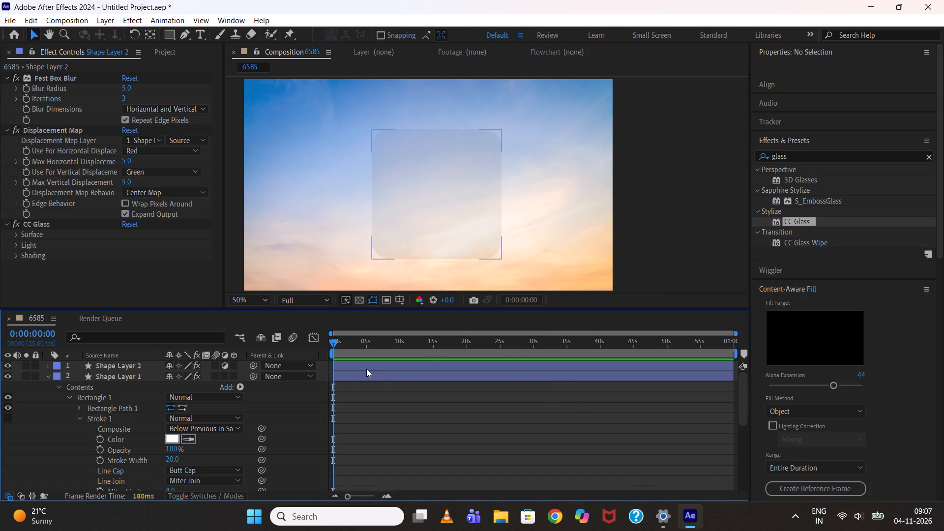
Check Shape Layer 1 by switching its visibility off and on, and give it a solid white FFFFFF fill.
scroll(52, 411, "up", 3)
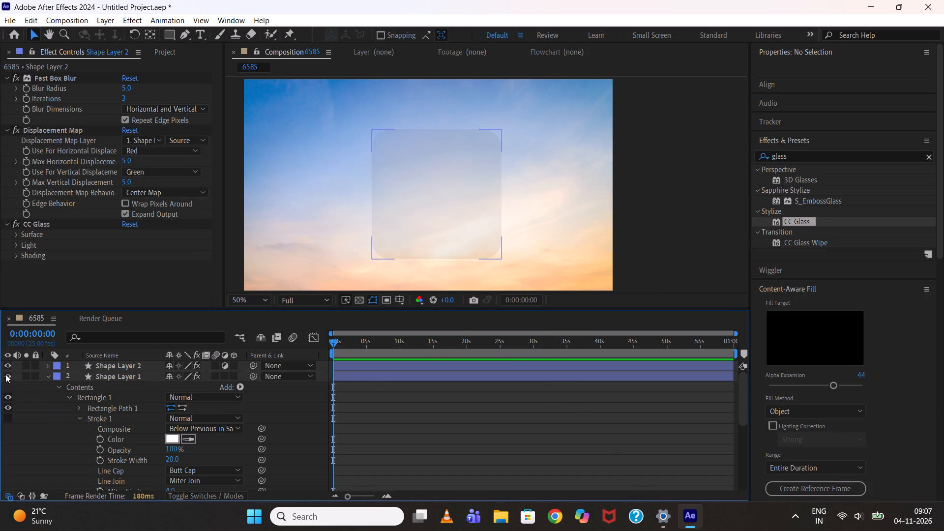
double_click(5, 374)
left_click(118, 380)
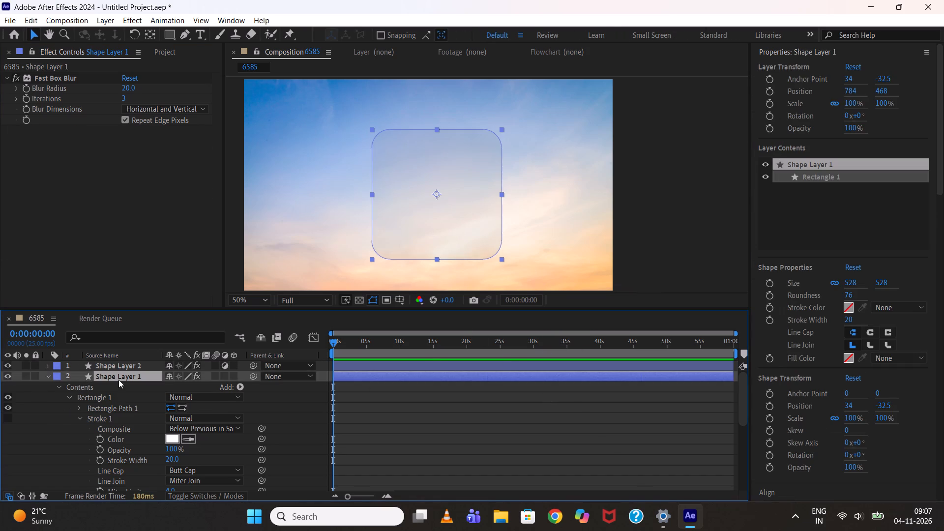
left_click(480, 36)
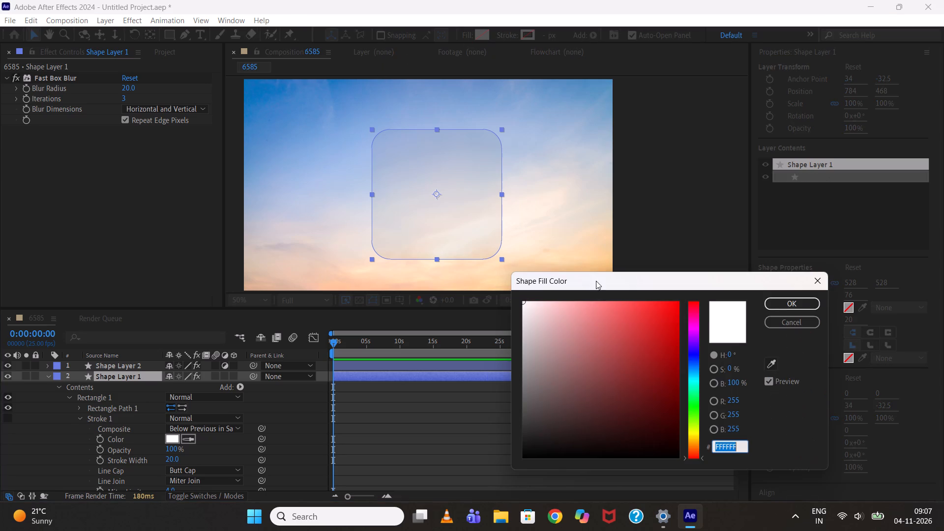
left_click_drag(598, 352, 481, 229)
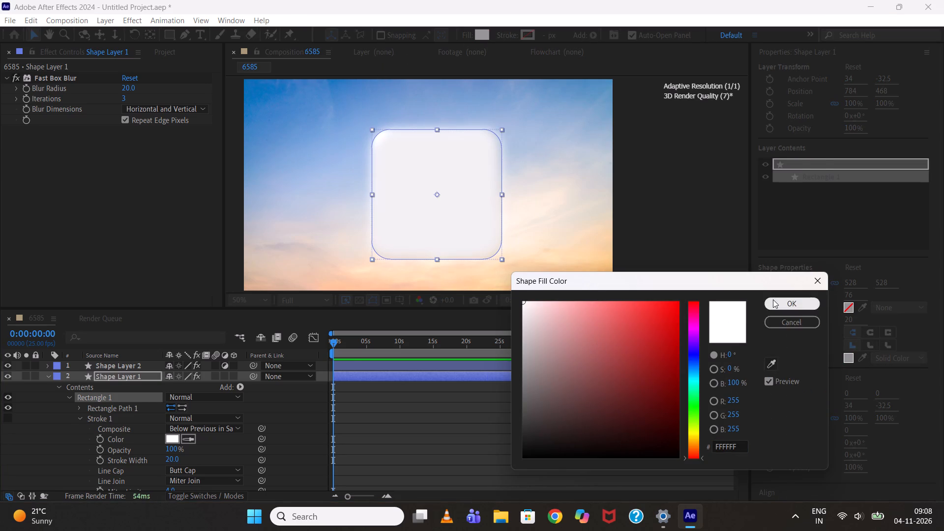
left_click(773, 299)
left_click(537, 413)
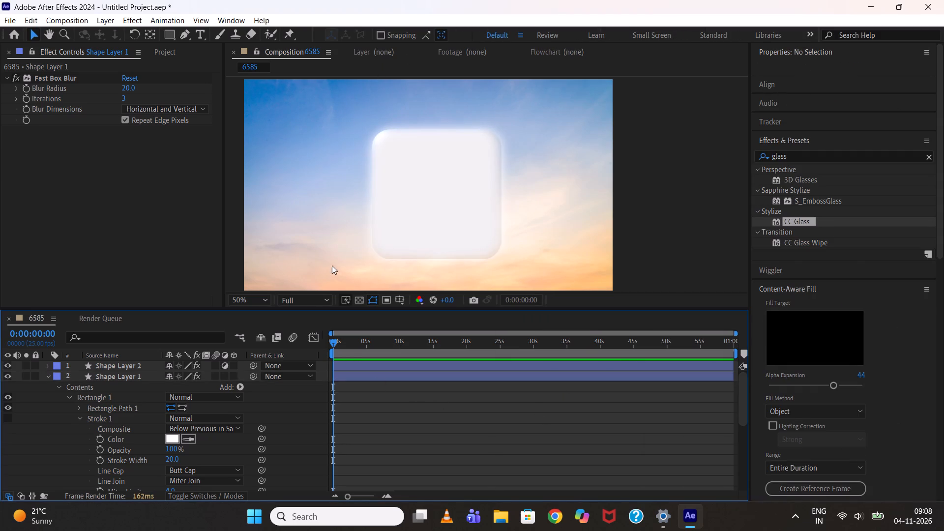
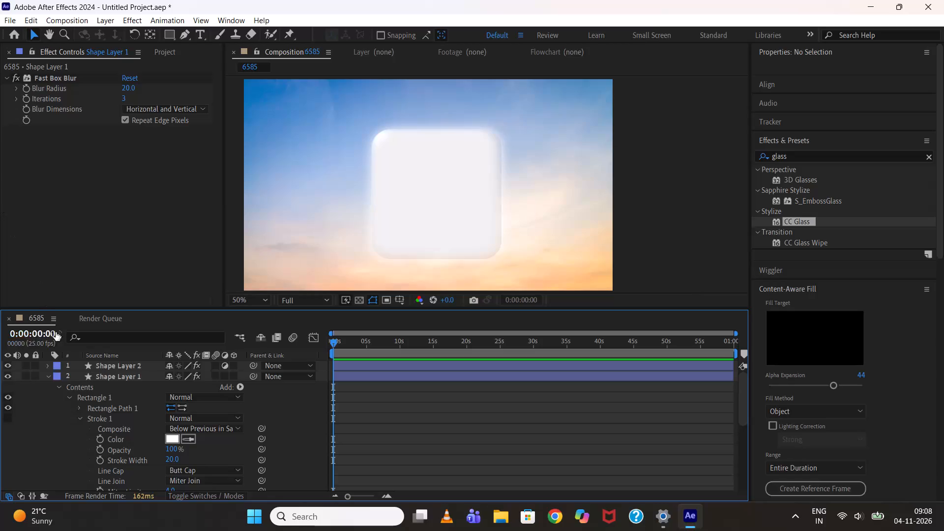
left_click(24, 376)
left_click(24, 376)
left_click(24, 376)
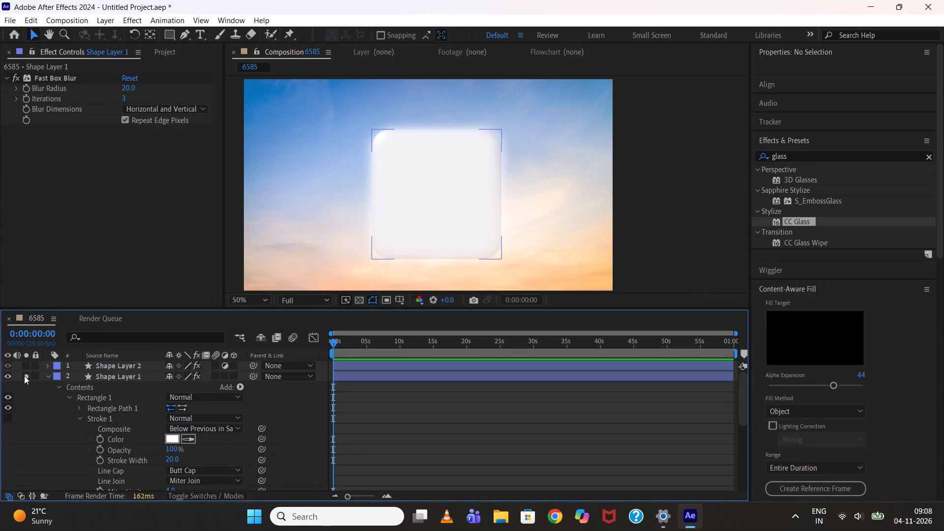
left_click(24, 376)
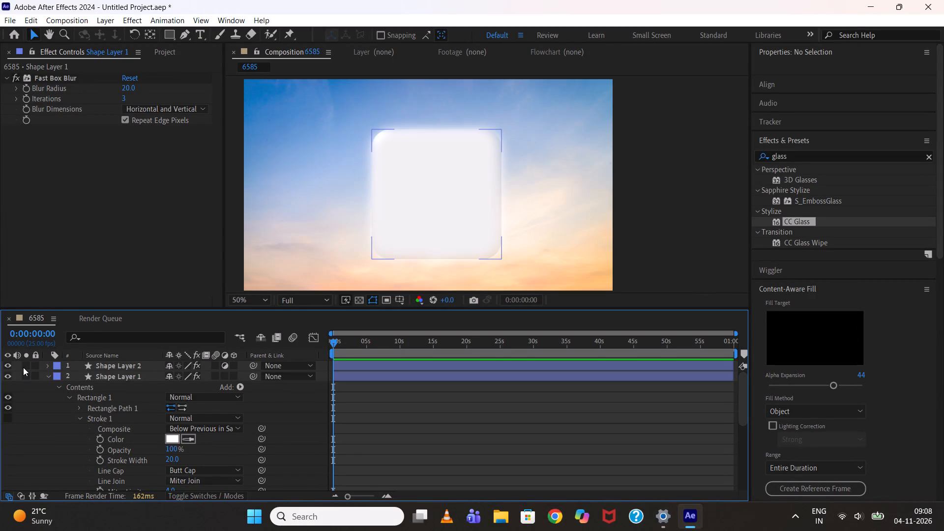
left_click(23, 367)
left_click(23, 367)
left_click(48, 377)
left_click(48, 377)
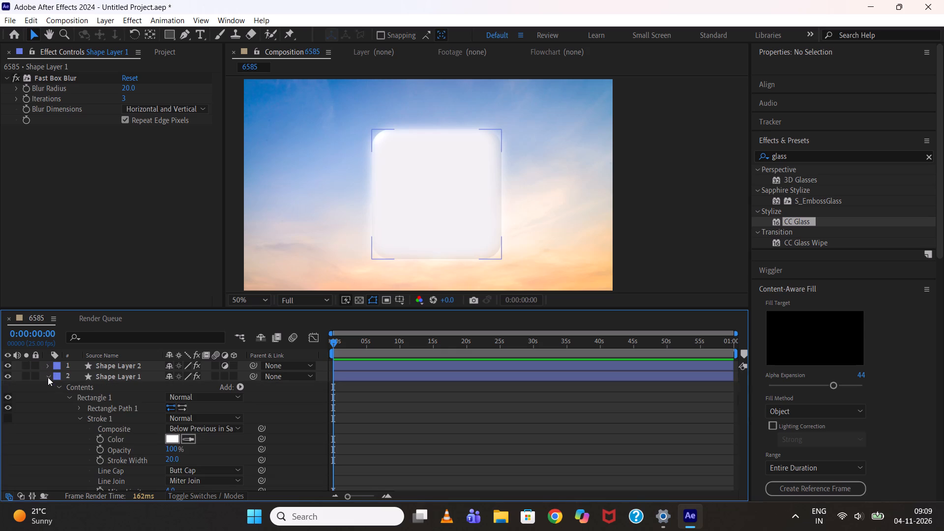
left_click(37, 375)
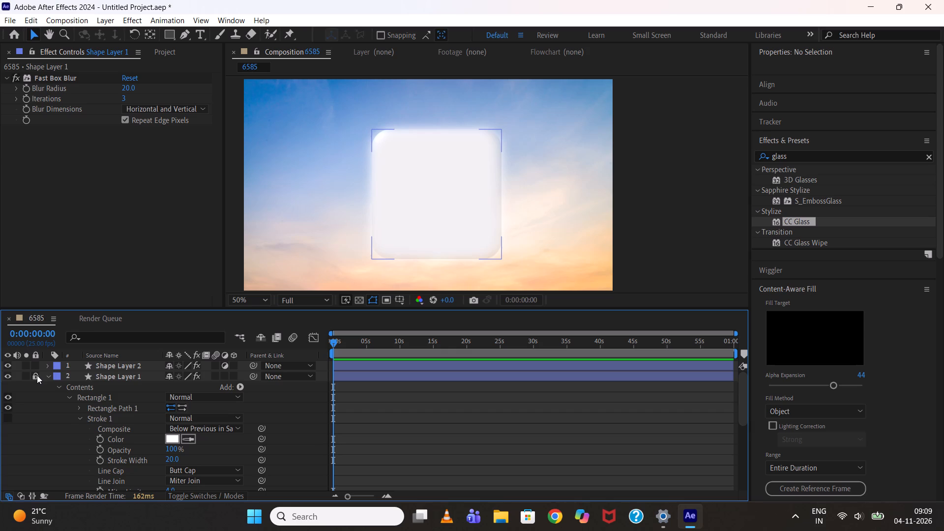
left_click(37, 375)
Compare the composition with the adjustment layer, Shape Layer 2, hidden and shown.
left_click(7, 362)
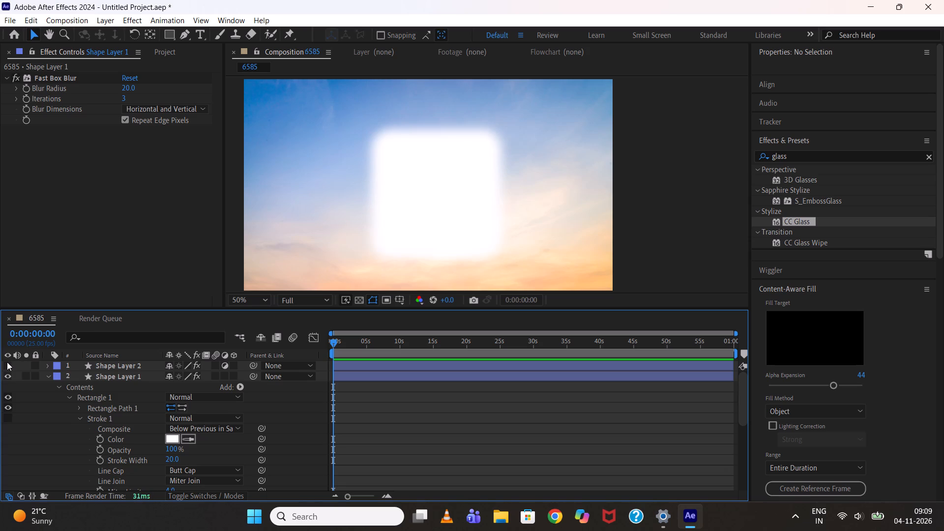
left_click(130, 376)
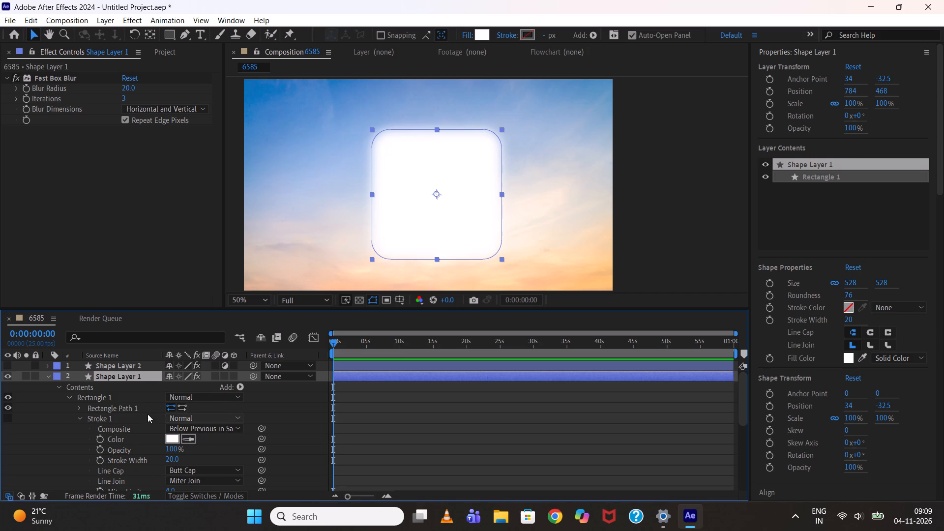
left_click(8, 366)
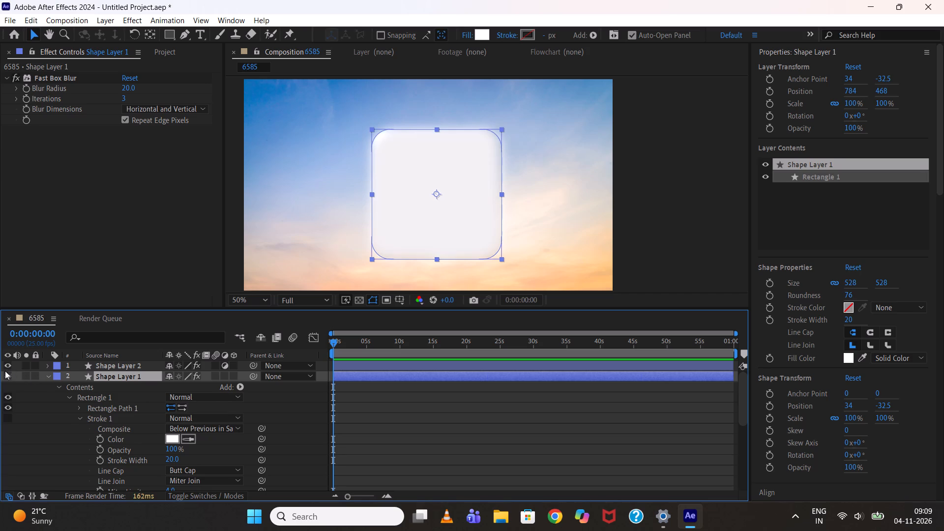
left_click(2, 380)
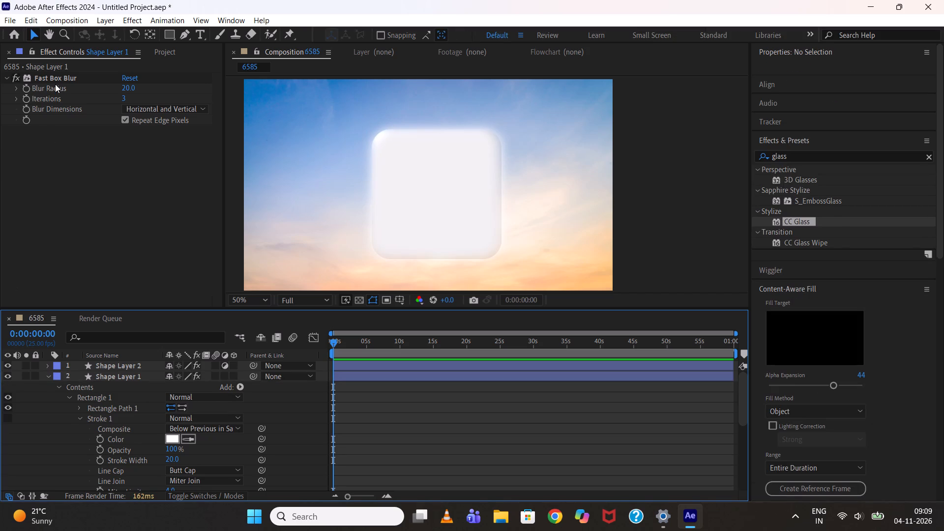
Remove the CC Glass effect from Shape Layer 2 and hide Shape Layer 1.
left_click(97, 375)
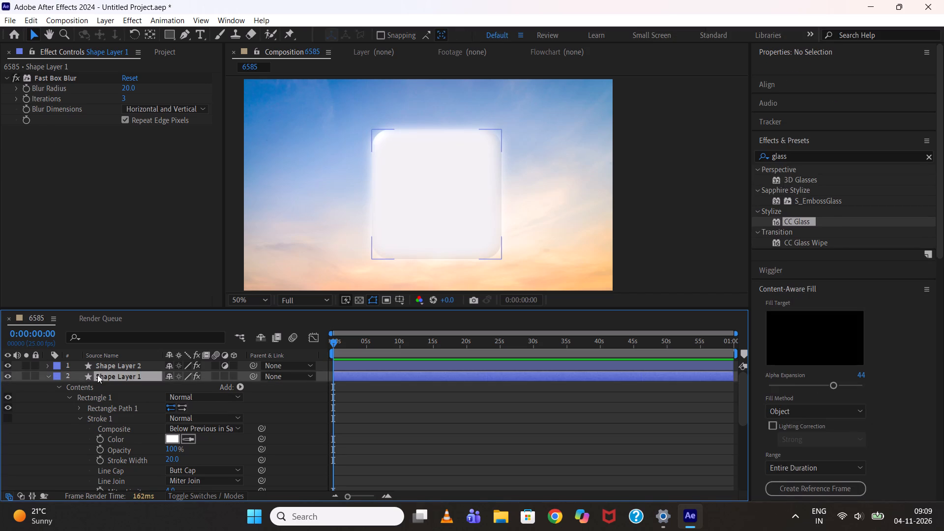
left_click(100, 366)
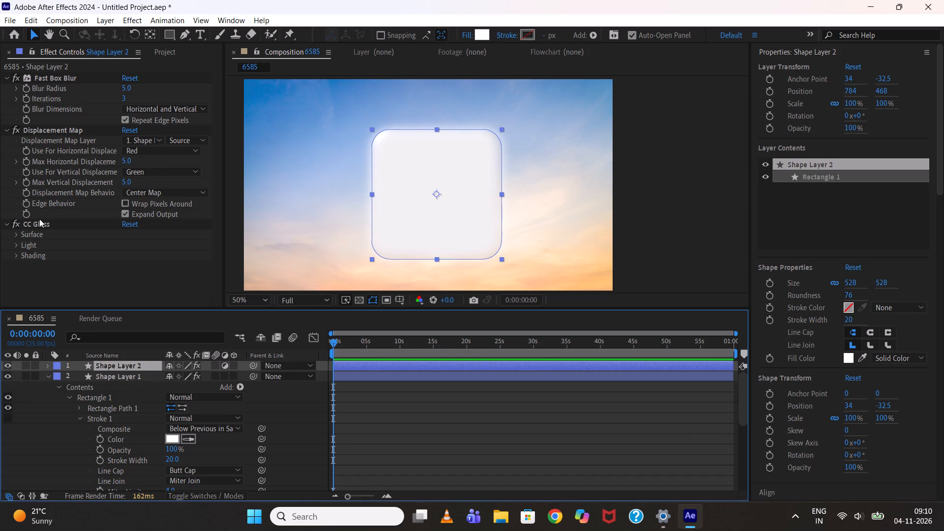
left_click(39, 221)
key("Delete")
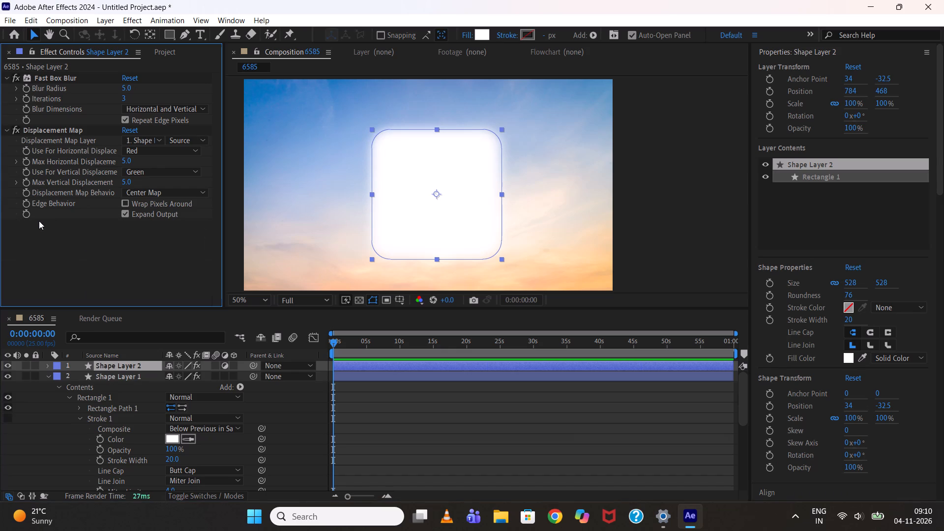
left_click(9, 378)
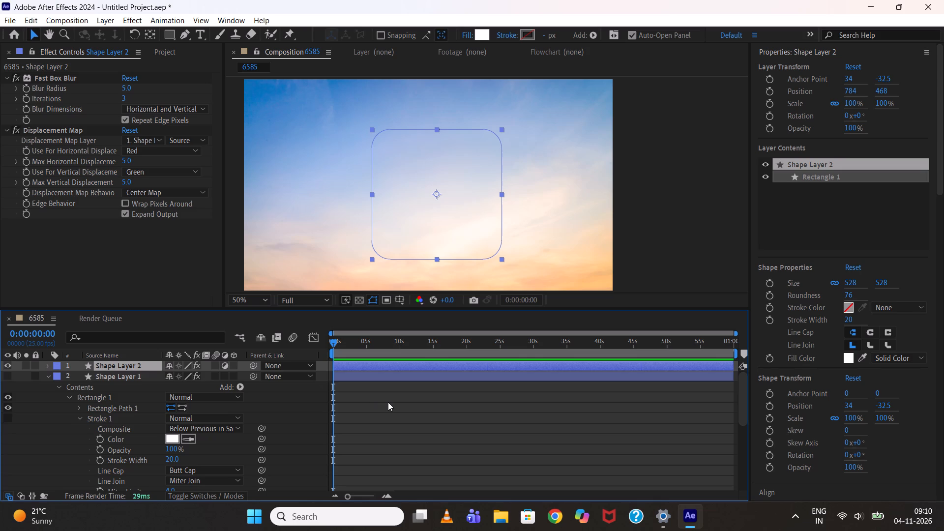
Move the Displacement Map effect from Shape Layer 2 to Shape Layer 1 by copying it over and deleting the original.
left_click(59, 129)
key("ctrl+c")
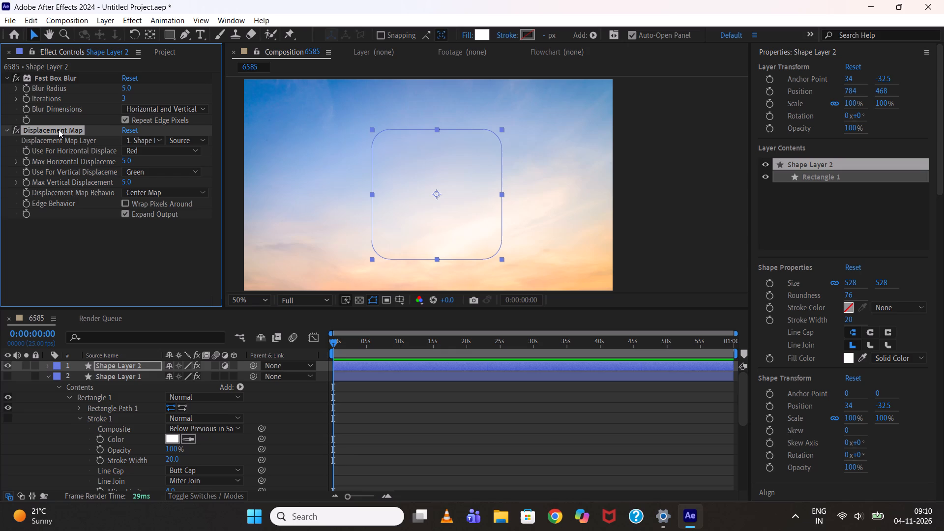
left_click(133, 377)
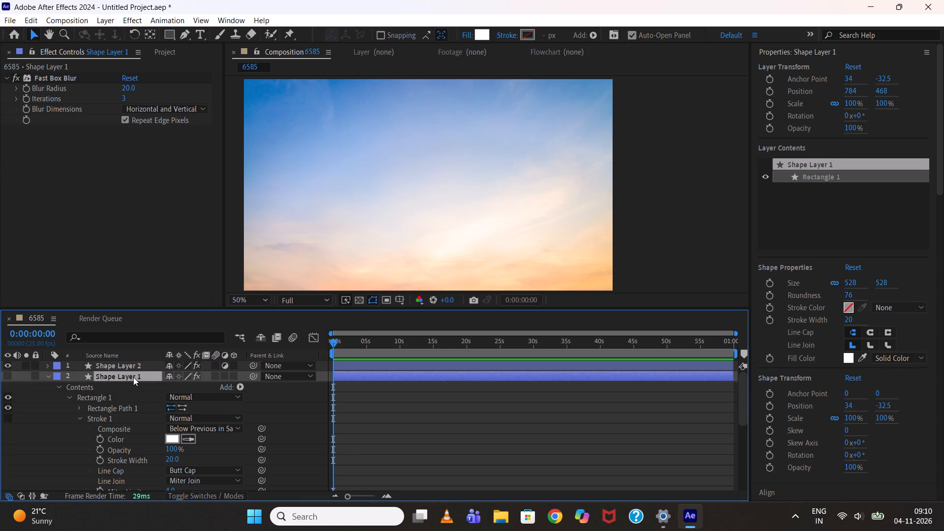
key("ctrl+v")
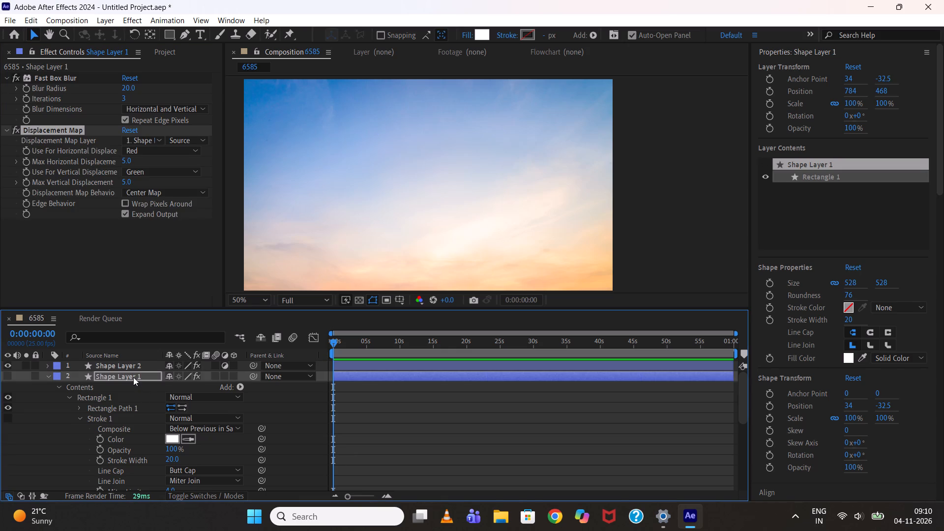
left_click(137, 363)
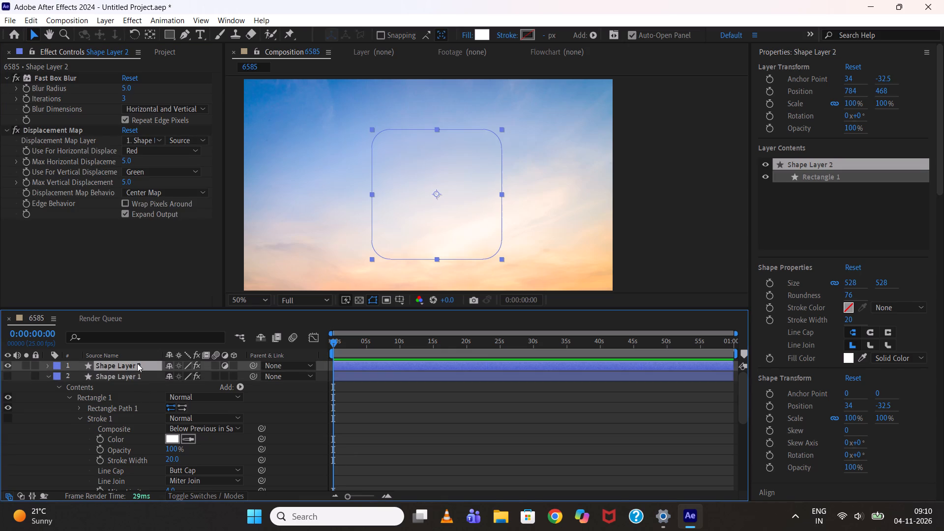
left_click(65, 127)
key("Delete")
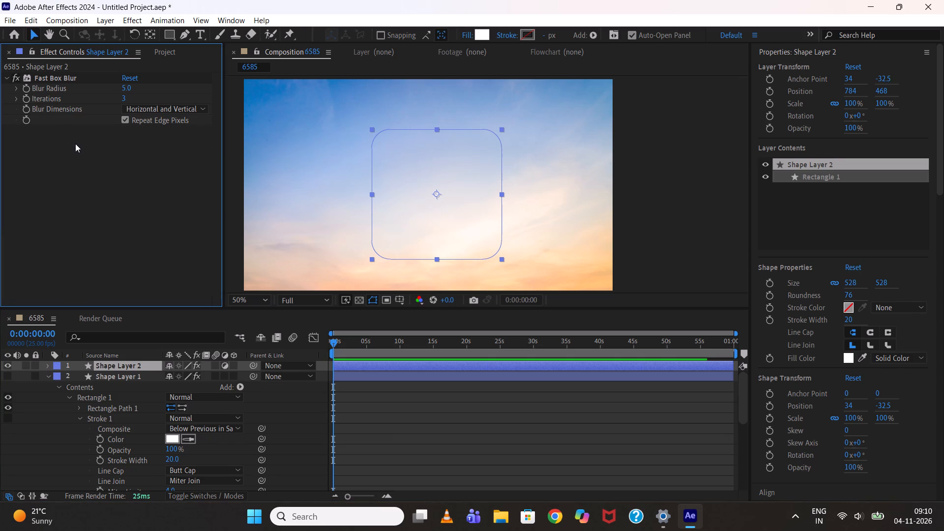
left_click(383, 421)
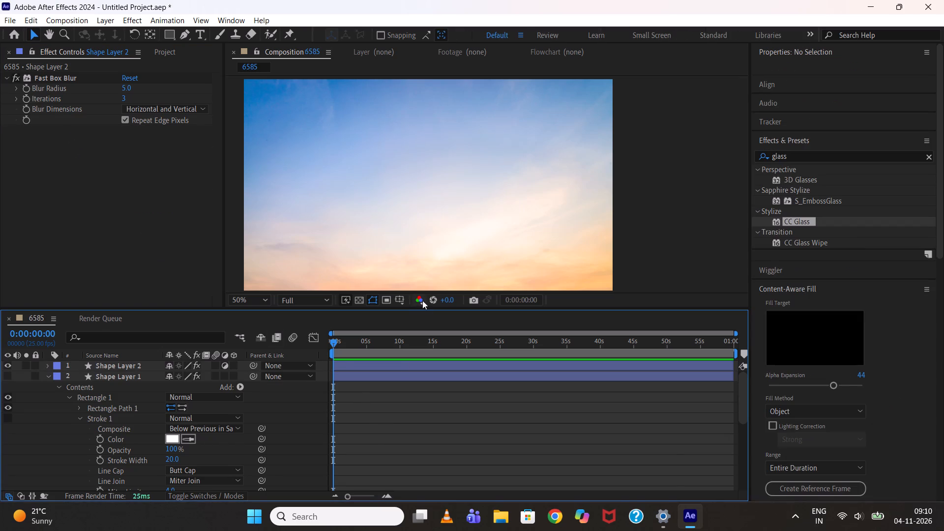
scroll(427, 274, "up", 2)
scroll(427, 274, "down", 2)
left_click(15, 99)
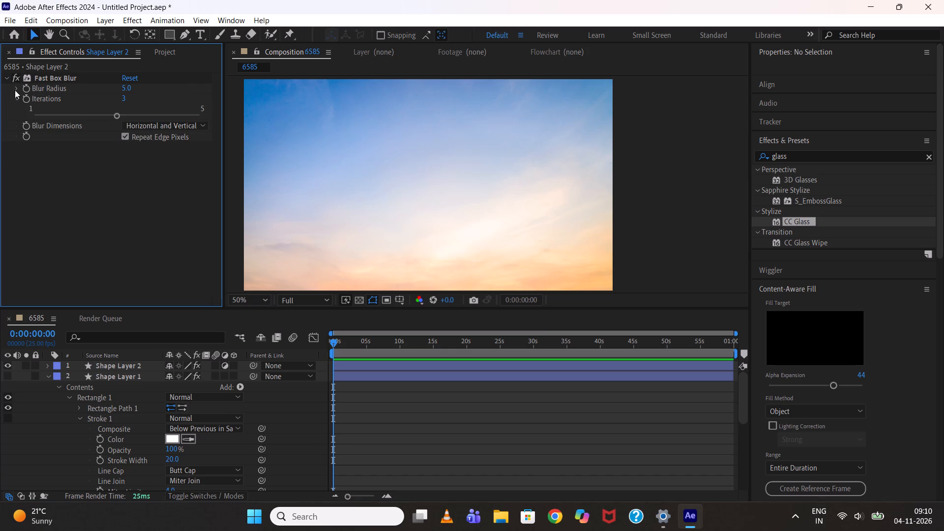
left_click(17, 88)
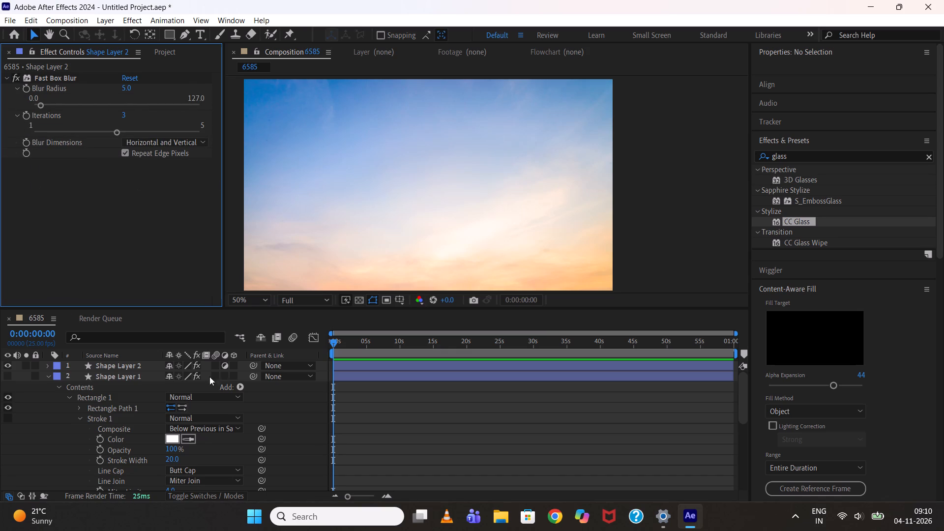
Set Shape Layer 1's Displacement Map Layer to 3. 6585.jpg.
left_click(141, 372)
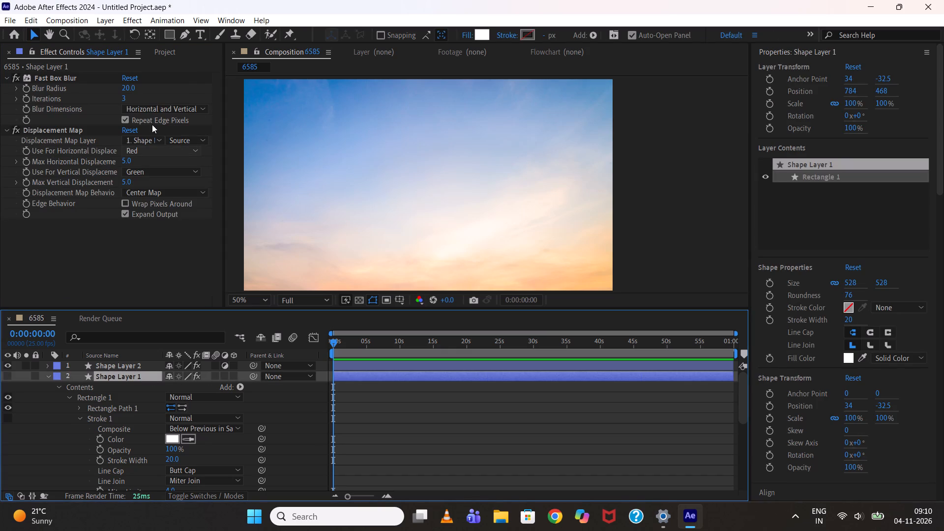
left_click(148, 137)
left_click(142, 196)
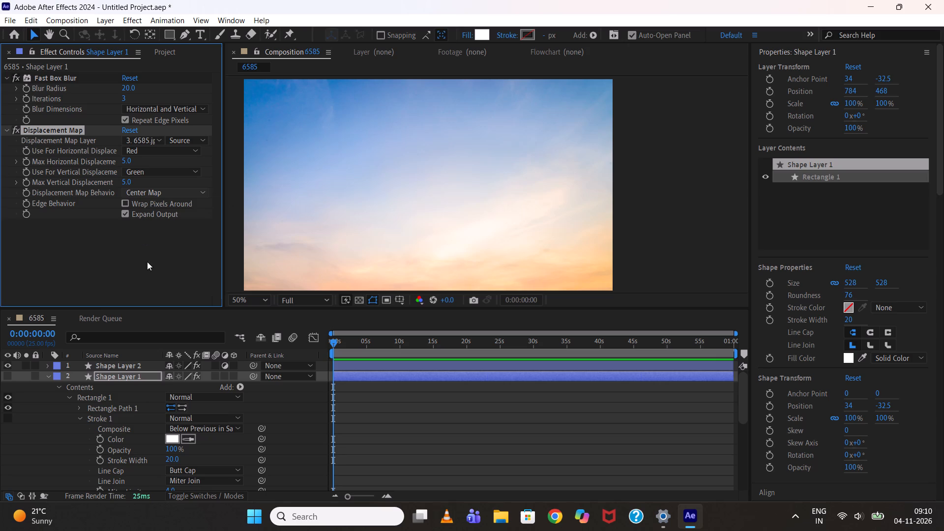
Copy the Displacement Map effect from Shape Layer 1 onto Shape Layer 2 and delete it from Shape Layer 1, keeping the layer.
left_click(145, 362)
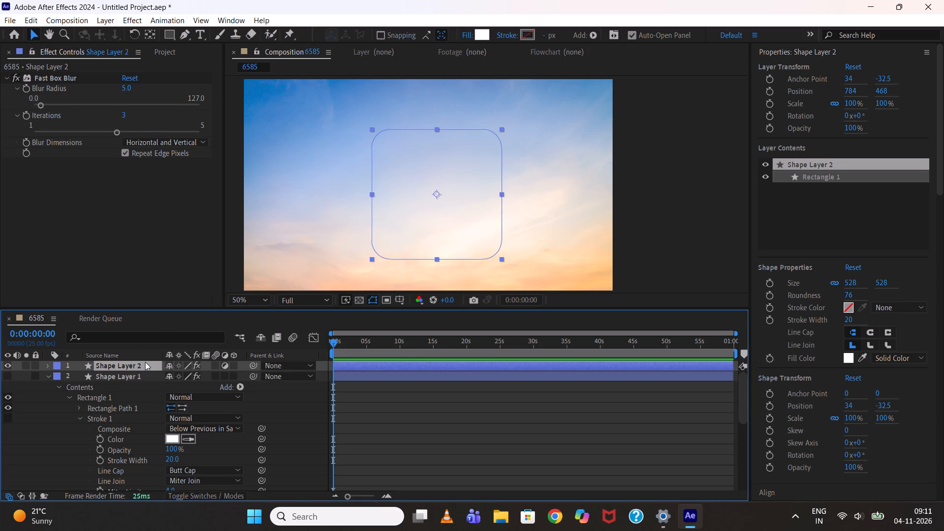
left_click(147, 375)
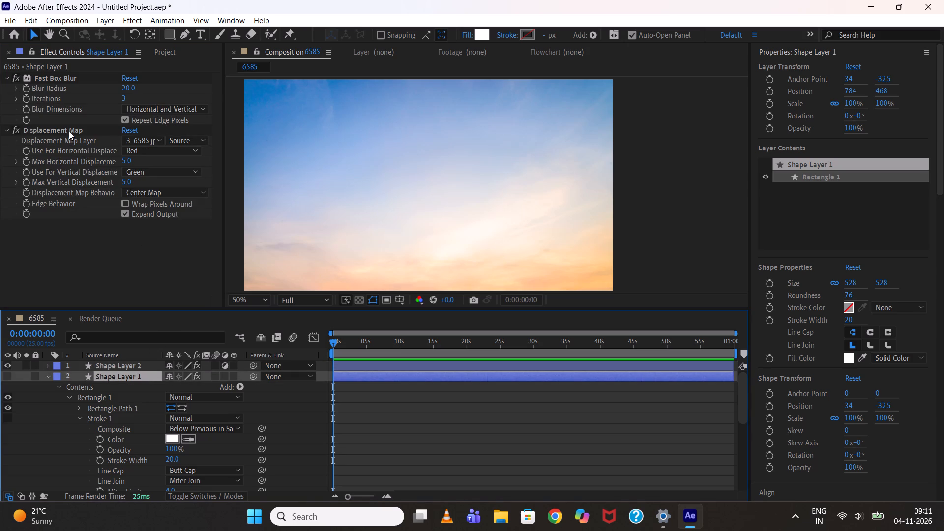
left_click(69, 131)
key("ctrl+c")
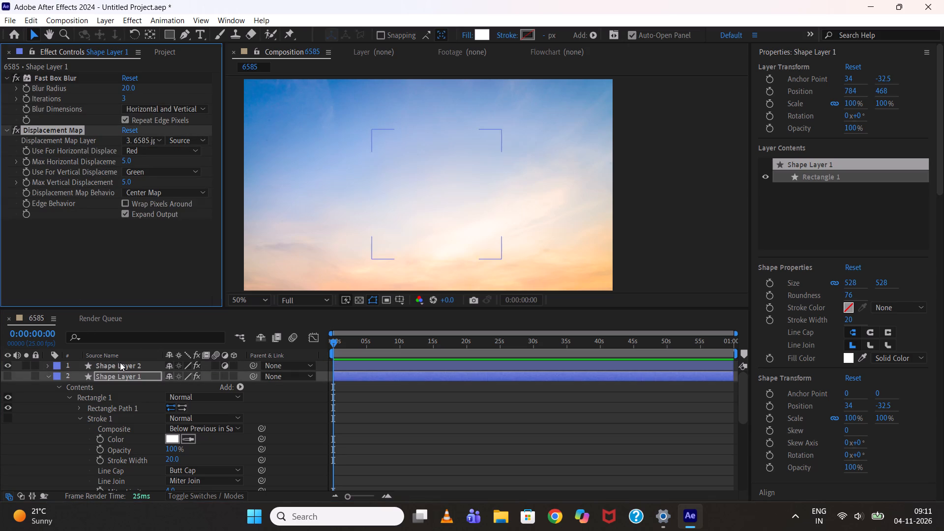
left_click(120, 362)
key("ctrl+v")
left_click(120, 377)
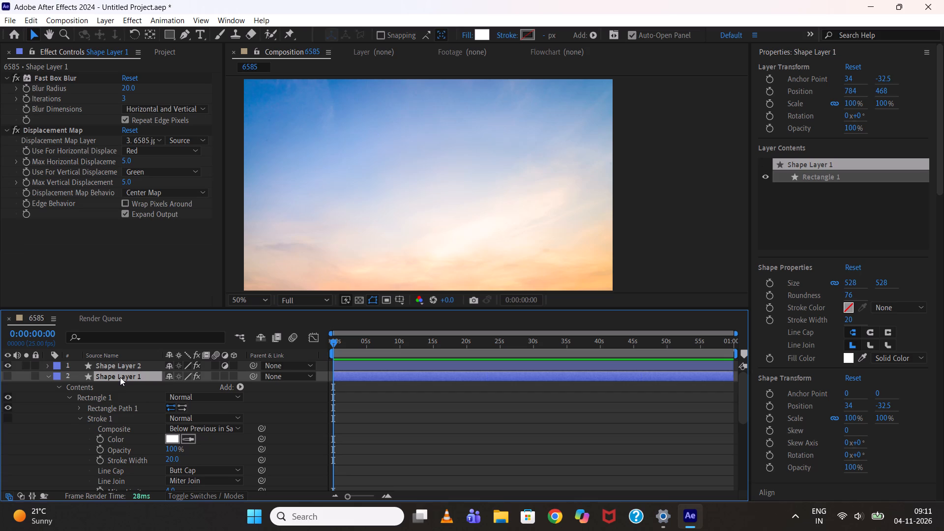
key("Delete")
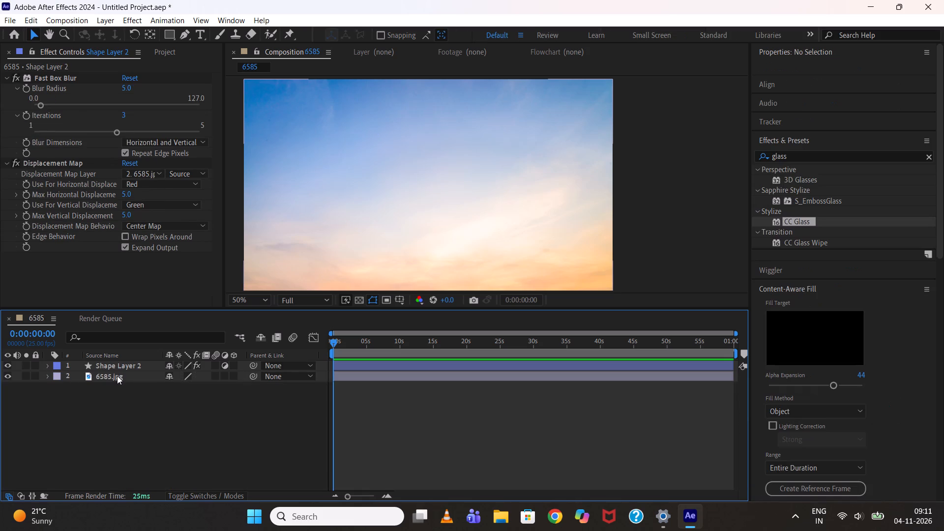
key("ctrl+z")
left_click(89, 135)
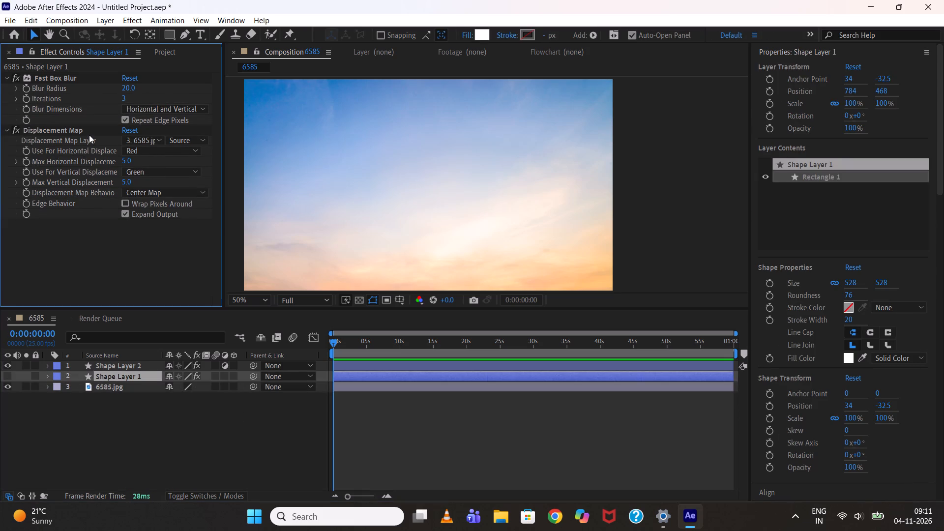
left_click(86, 131)
key("Delete")
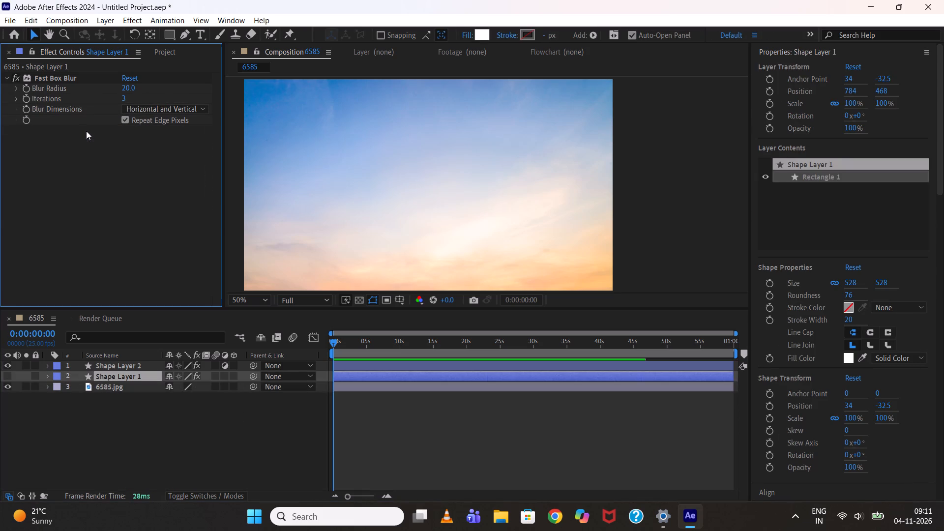
Make Shape Layer 1 visible again and lower its layer opacity to 50%.
left_click(11, 375)
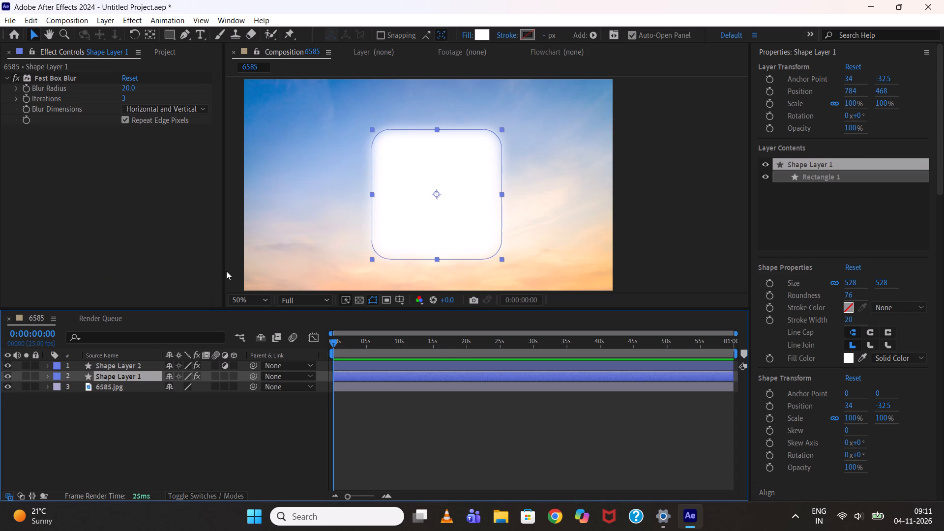
key("t")
left_click_drag(172, 388, 132, 385)
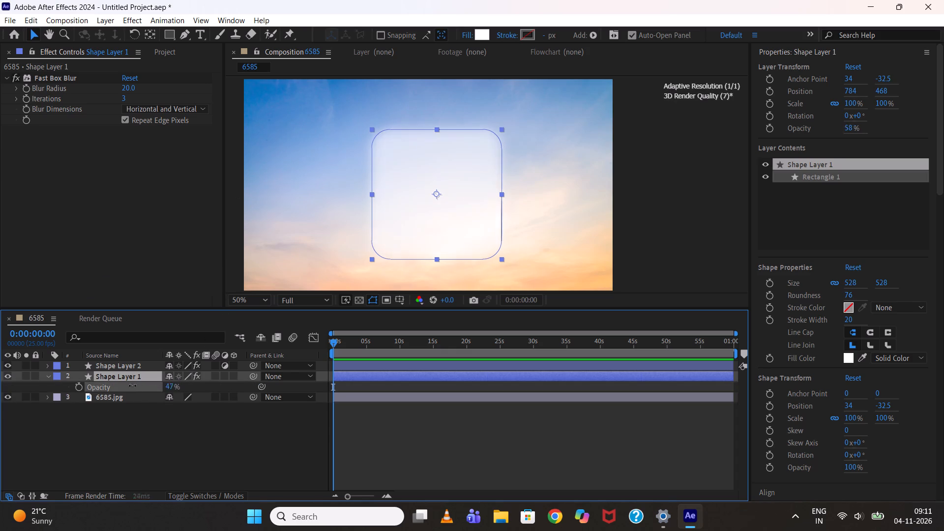
left_click_drag(132, 385, 97, 367)
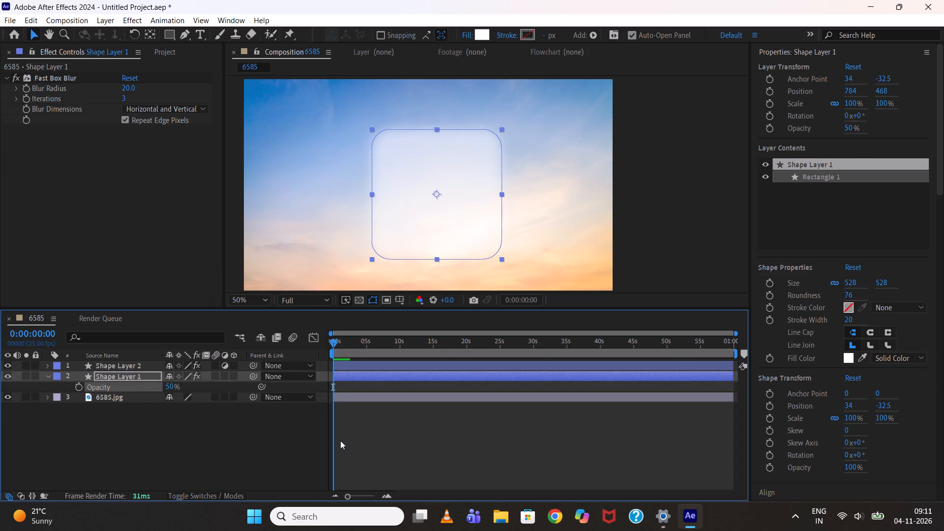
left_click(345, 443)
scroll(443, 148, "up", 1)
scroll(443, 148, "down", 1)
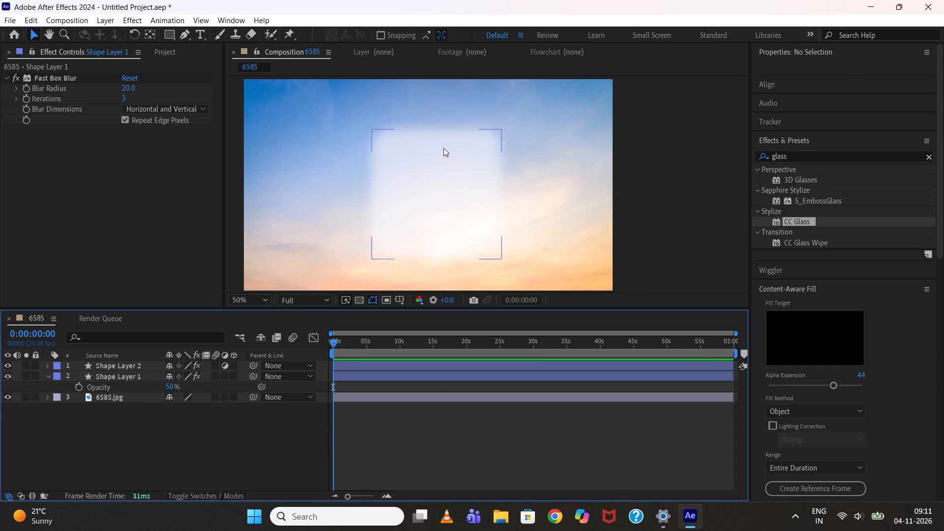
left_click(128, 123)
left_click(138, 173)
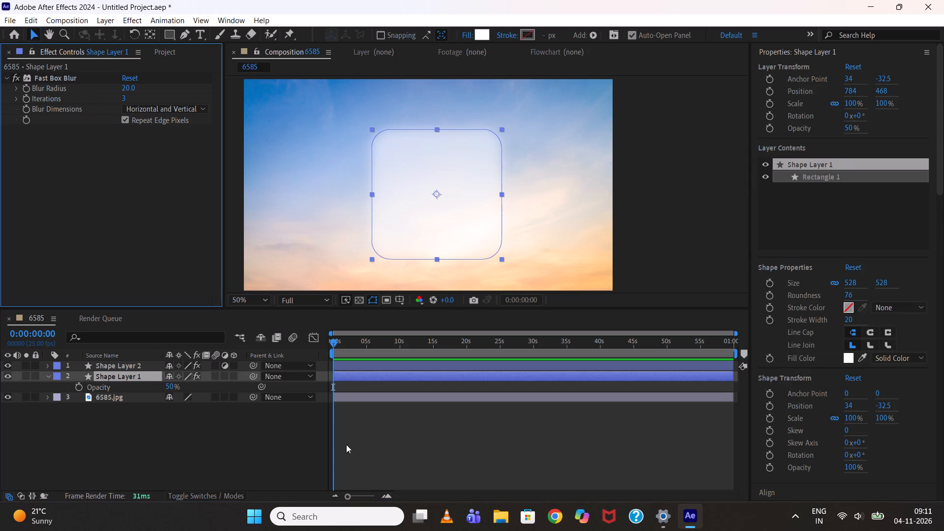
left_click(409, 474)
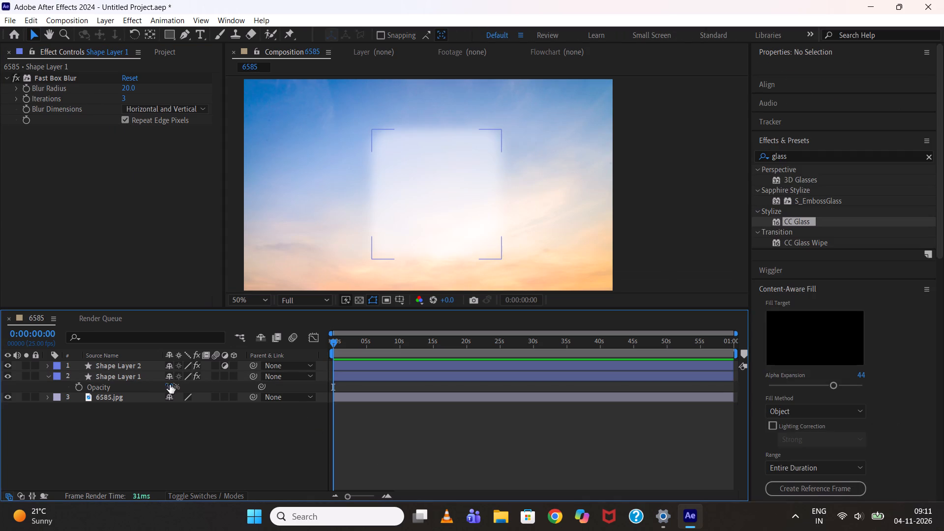
Raise Shape Layer 1's layer opacity to 100%.
left_click(165, 386)
left_click_drag(174, 388, 353, 394)
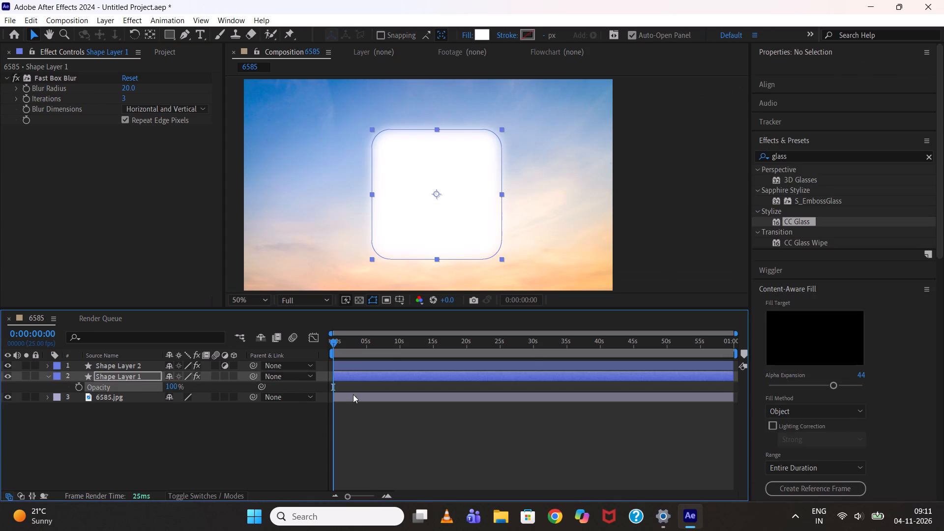
left_click(528, 474)
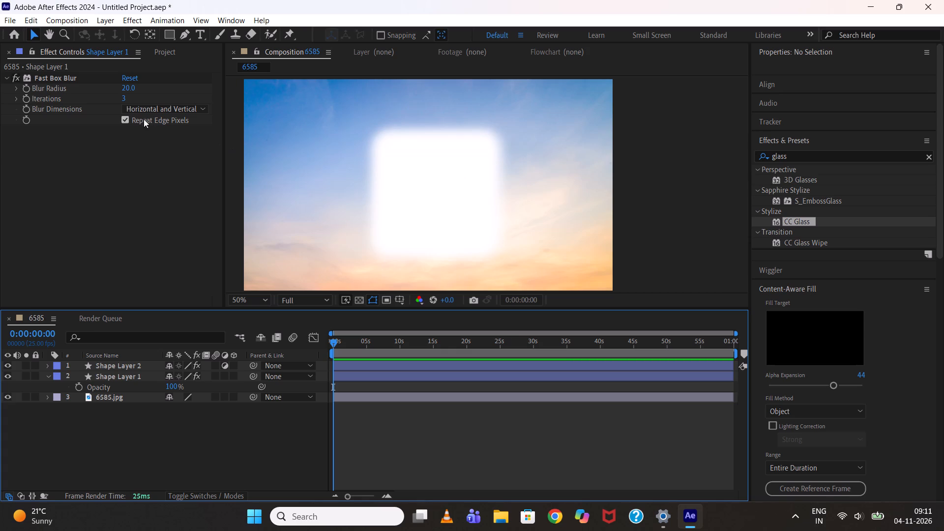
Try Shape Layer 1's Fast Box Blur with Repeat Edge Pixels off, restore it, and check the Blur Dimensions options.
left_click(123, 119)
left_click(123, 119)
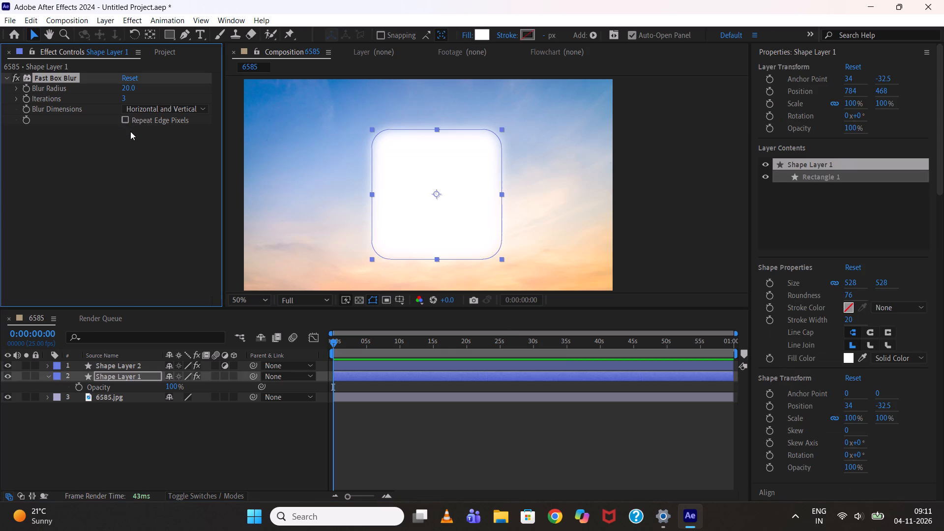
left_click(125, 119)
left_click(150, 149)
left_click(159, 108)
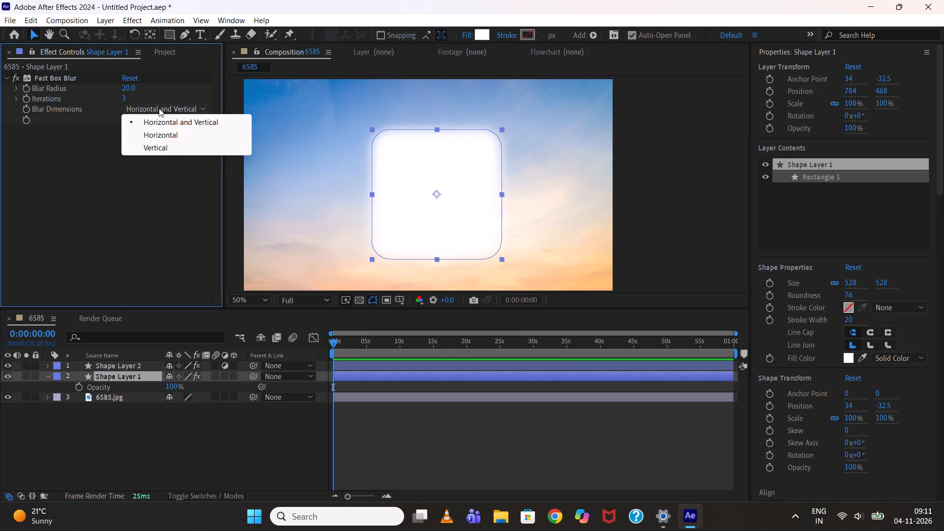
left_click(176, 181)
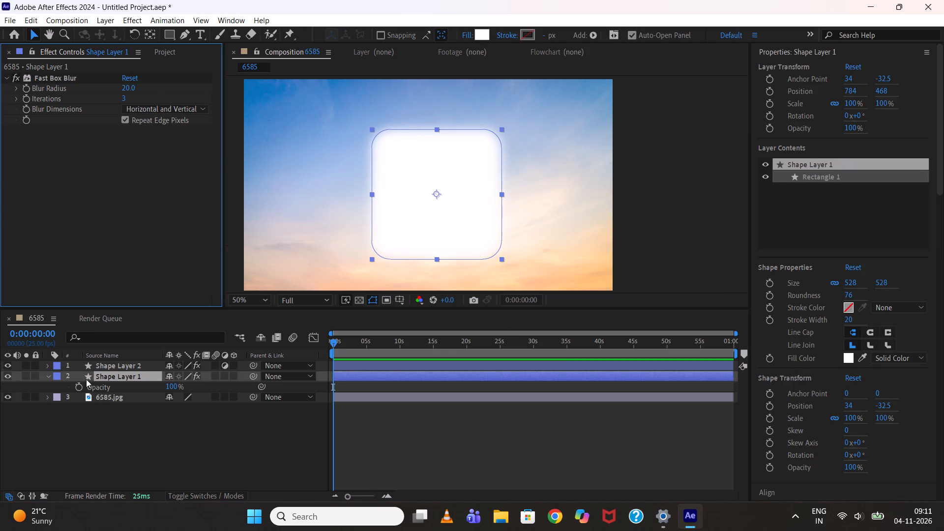
Compare the effects on Shape Layer 2 and Shape Layer 1, and check Shape Layer 1's stroke colour without altering it.
left_click(111, 365)
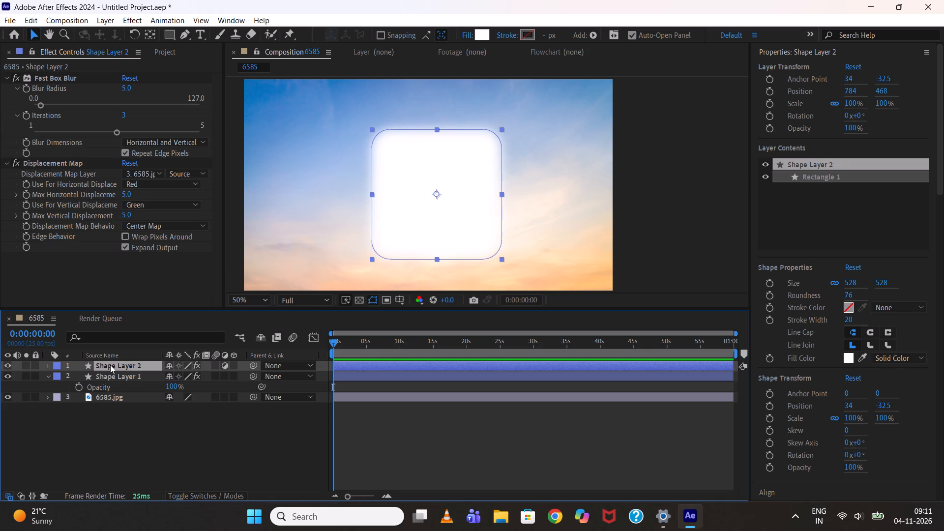
left_click(119, 381)
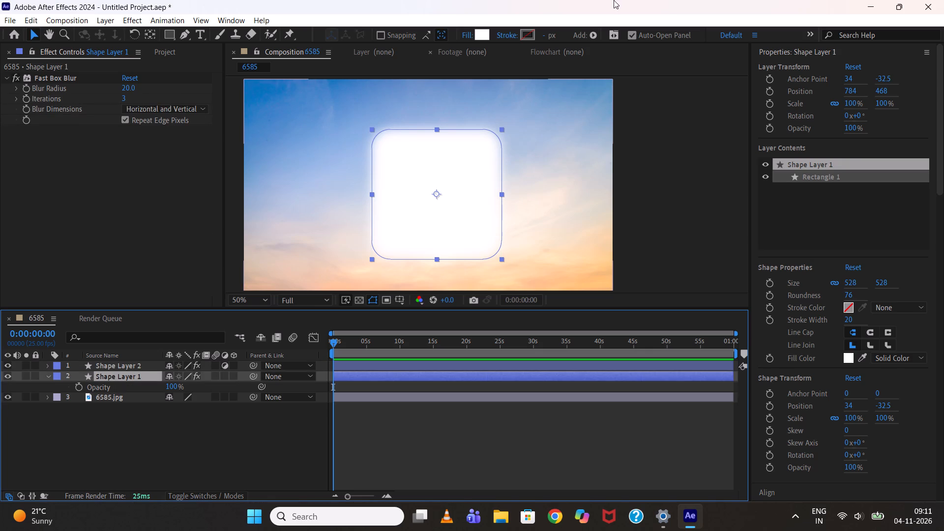
left_click(536, 37)
left_click(527, 37)
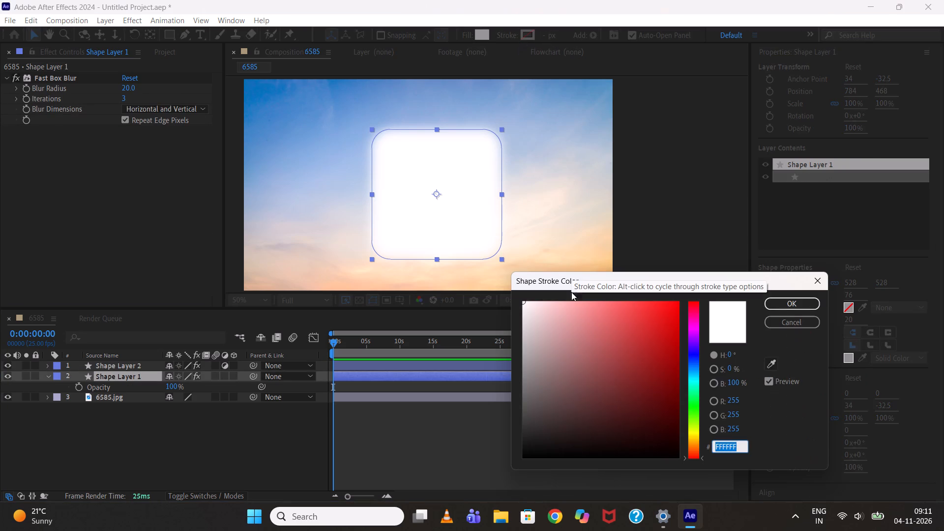
left_click(790, 300)
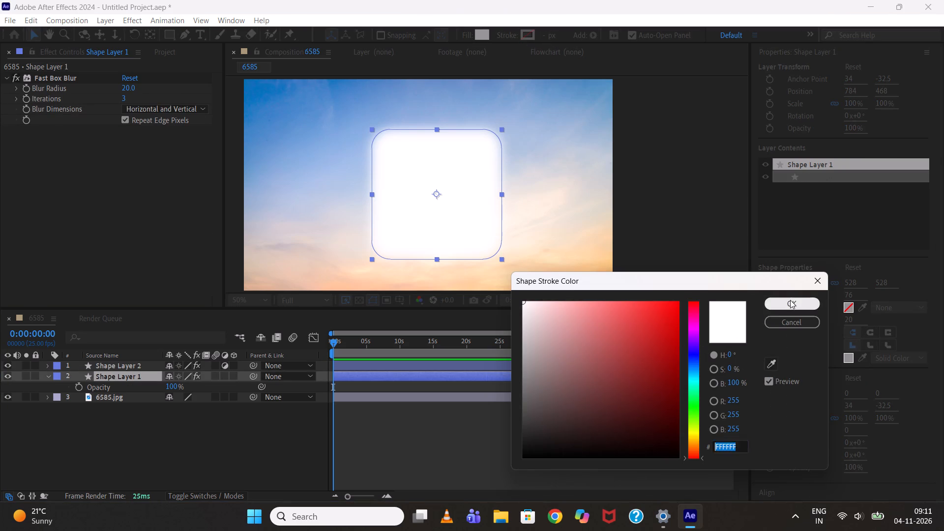
left_click(526, 442)
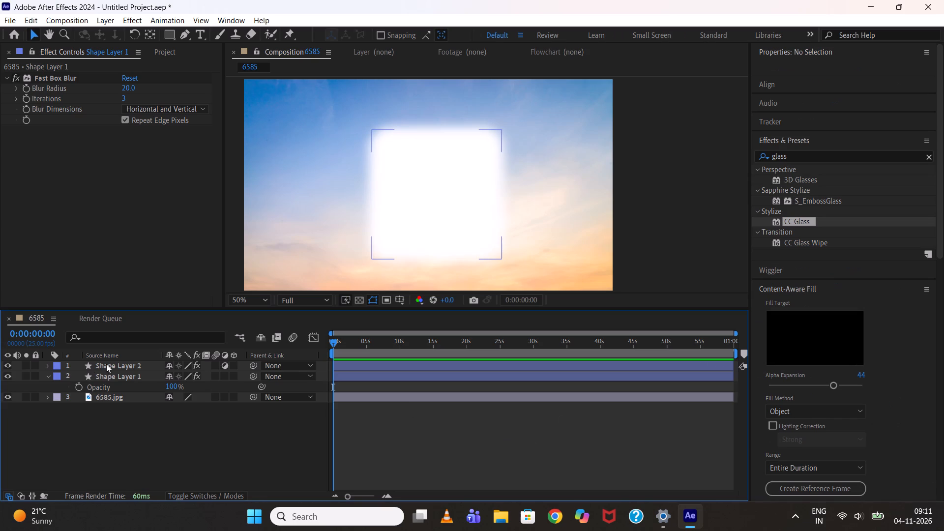
Hide Shape Layer 1 and select the adjustment layer Shape Layer 2.
left_click(8, 379)
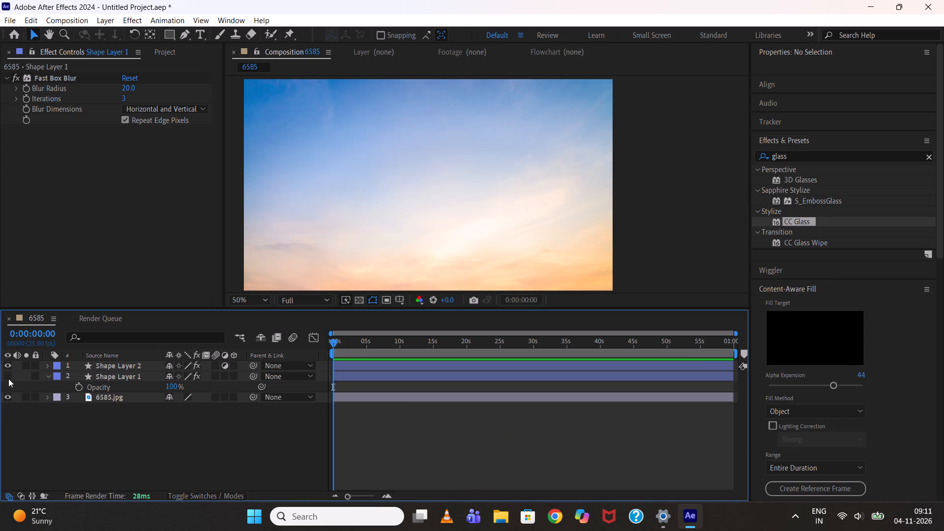
left_click(105, 361)
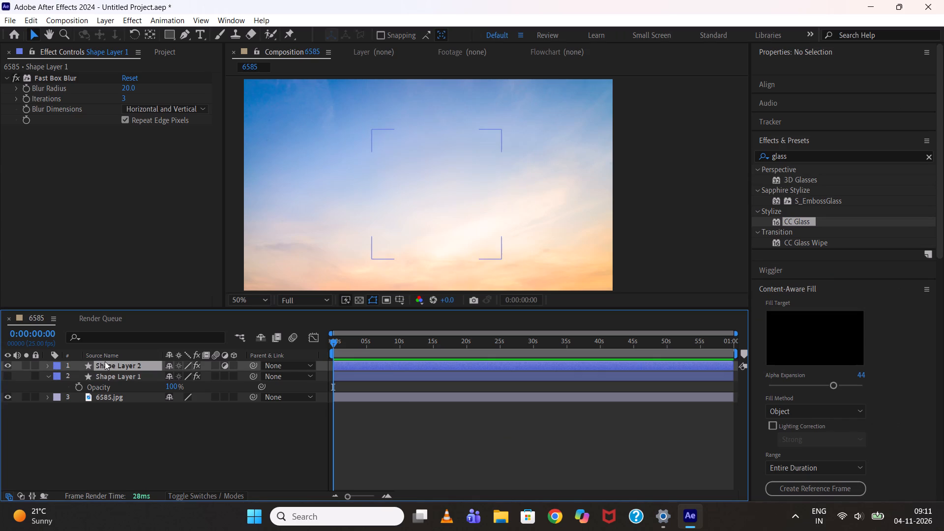
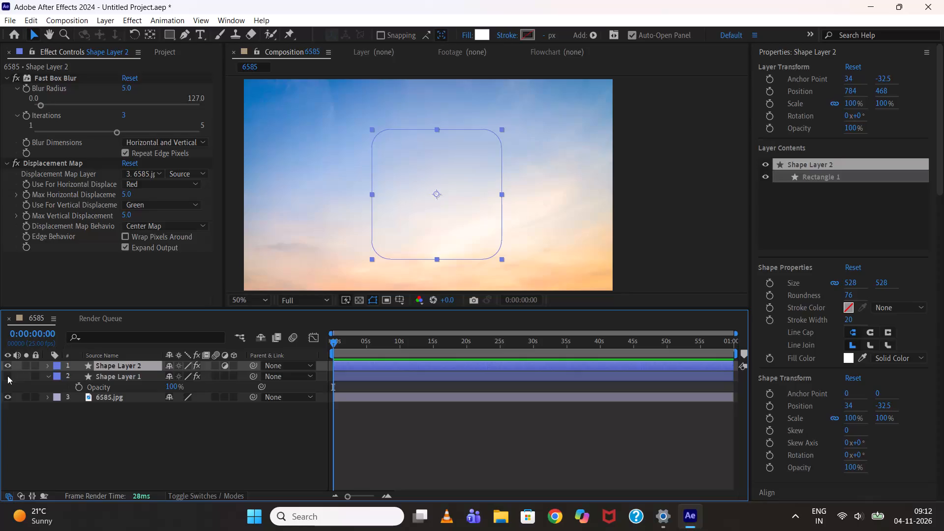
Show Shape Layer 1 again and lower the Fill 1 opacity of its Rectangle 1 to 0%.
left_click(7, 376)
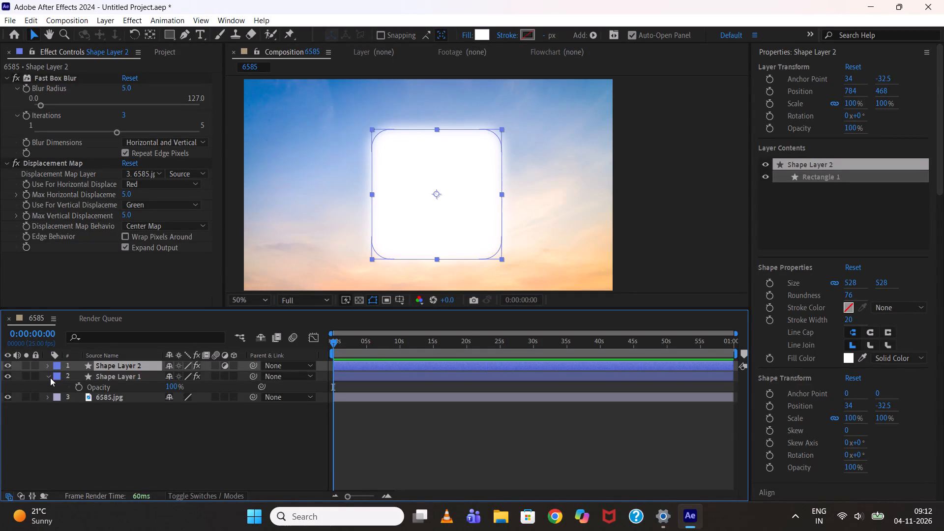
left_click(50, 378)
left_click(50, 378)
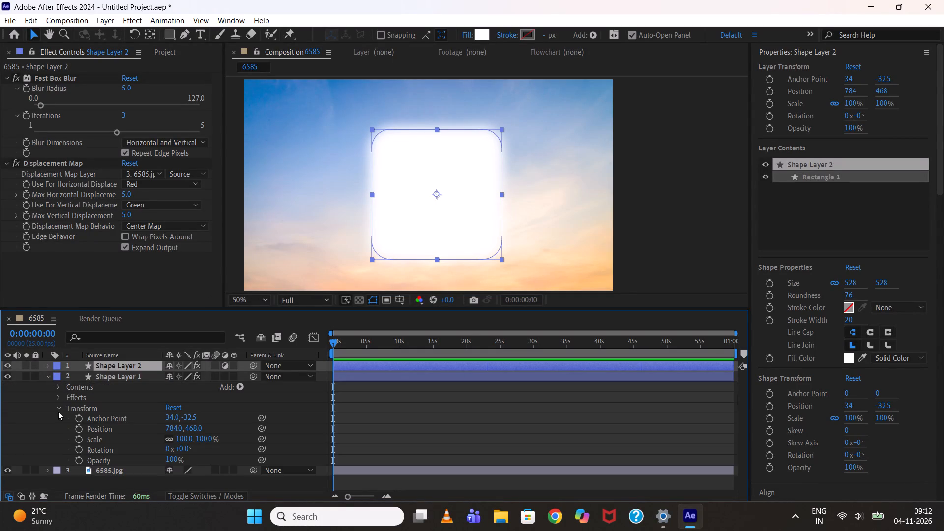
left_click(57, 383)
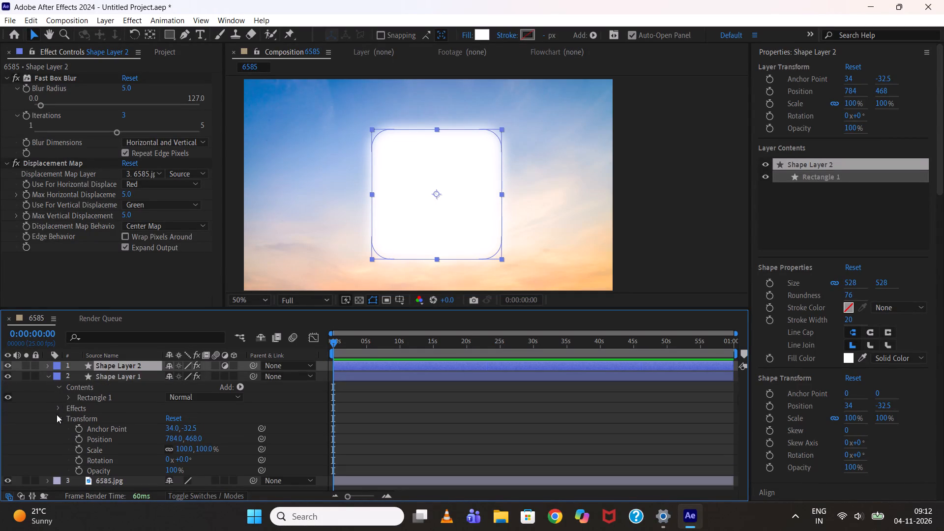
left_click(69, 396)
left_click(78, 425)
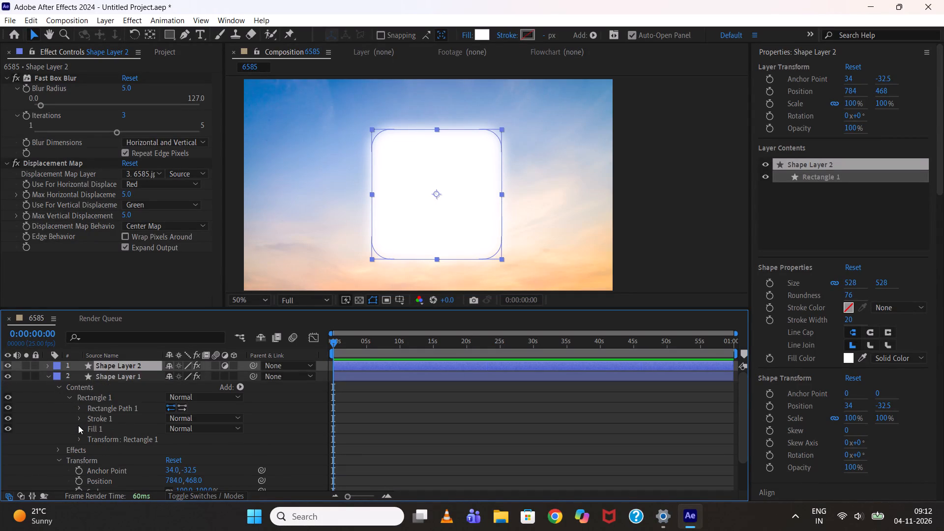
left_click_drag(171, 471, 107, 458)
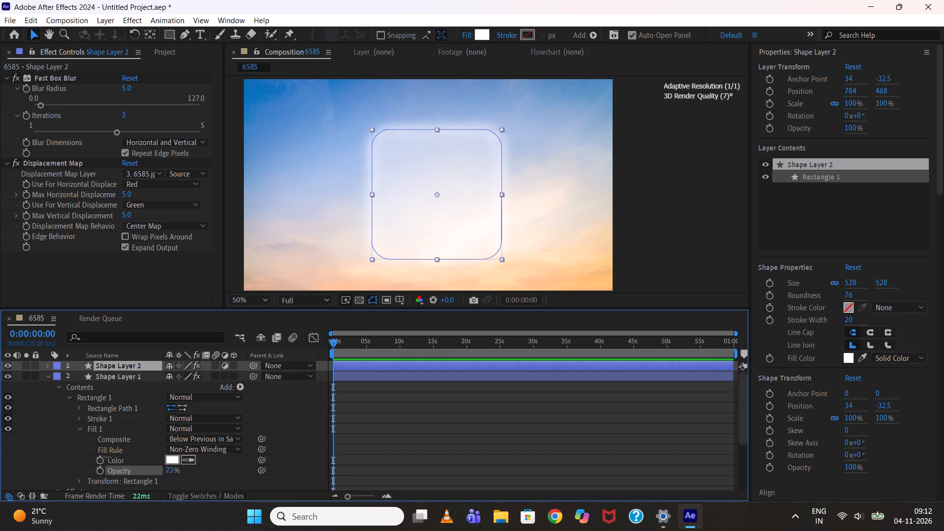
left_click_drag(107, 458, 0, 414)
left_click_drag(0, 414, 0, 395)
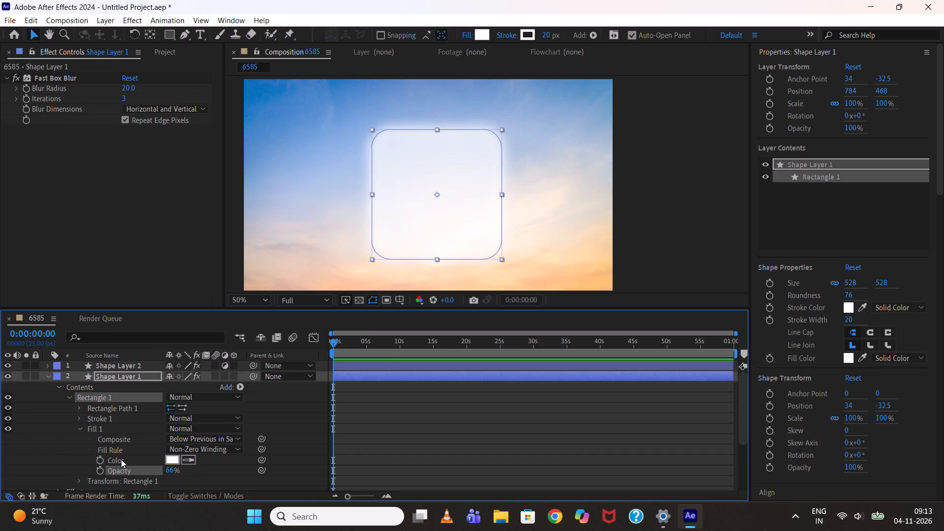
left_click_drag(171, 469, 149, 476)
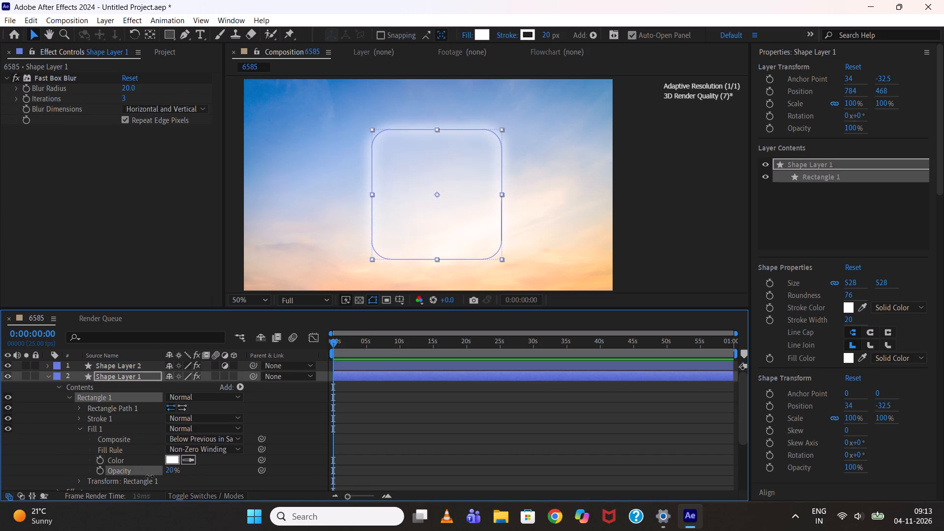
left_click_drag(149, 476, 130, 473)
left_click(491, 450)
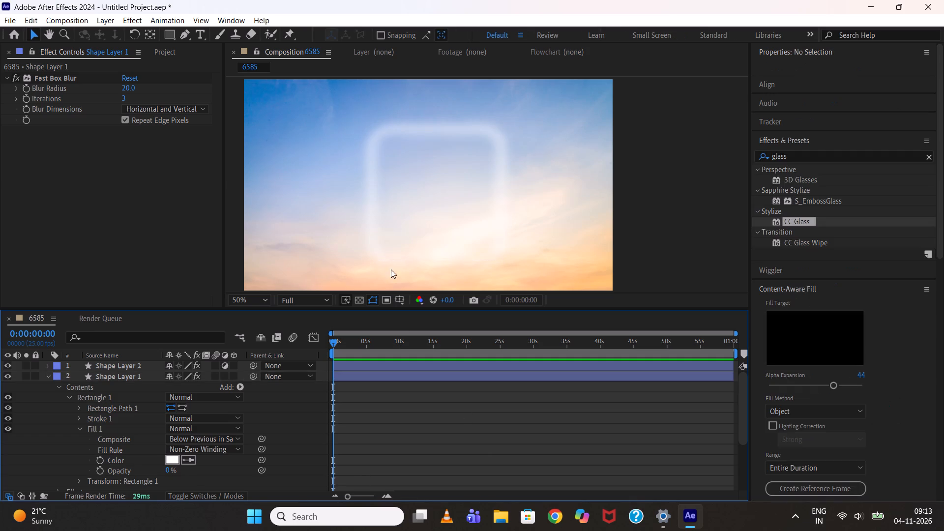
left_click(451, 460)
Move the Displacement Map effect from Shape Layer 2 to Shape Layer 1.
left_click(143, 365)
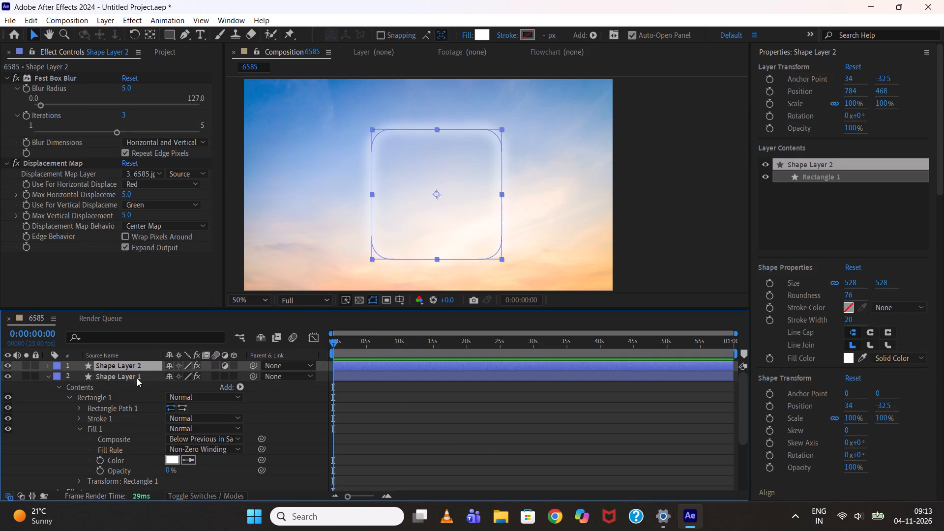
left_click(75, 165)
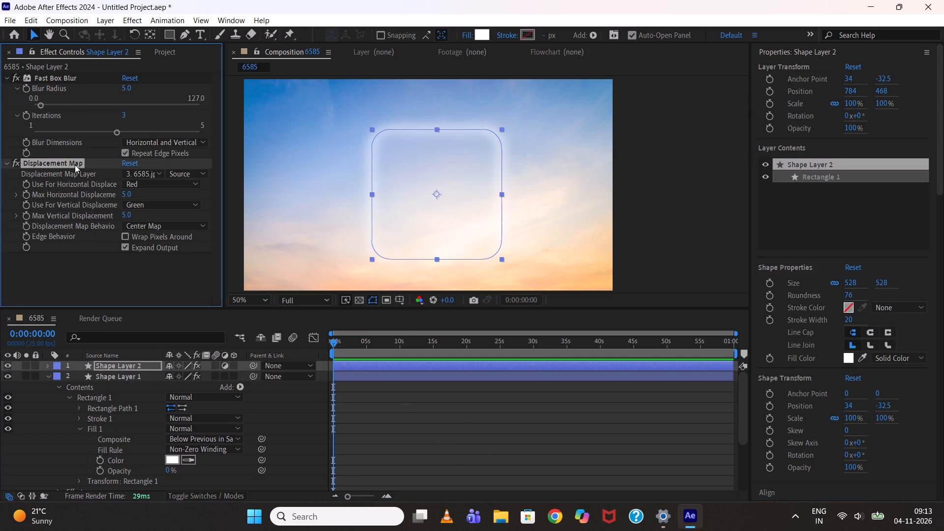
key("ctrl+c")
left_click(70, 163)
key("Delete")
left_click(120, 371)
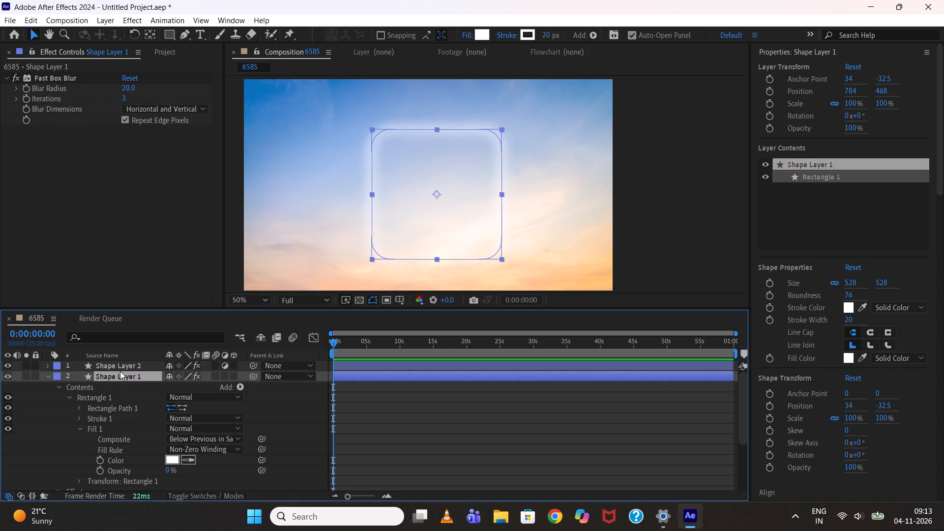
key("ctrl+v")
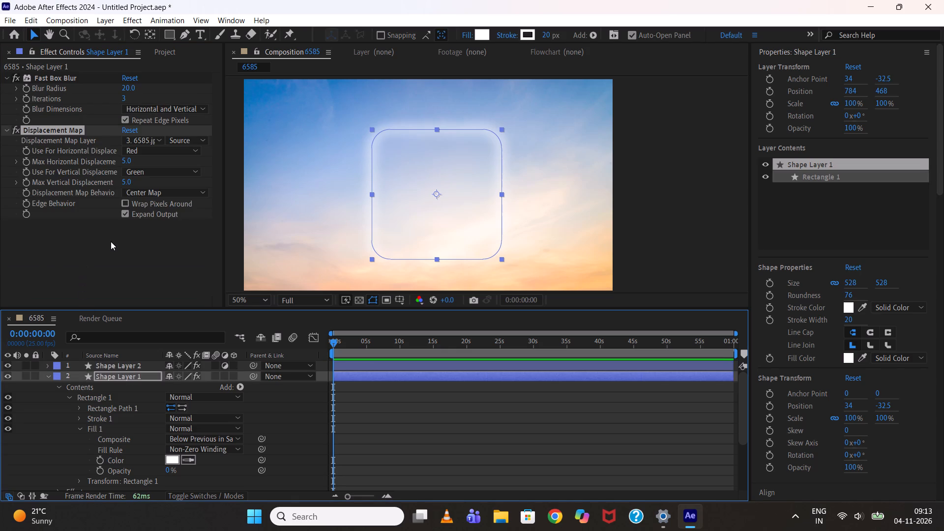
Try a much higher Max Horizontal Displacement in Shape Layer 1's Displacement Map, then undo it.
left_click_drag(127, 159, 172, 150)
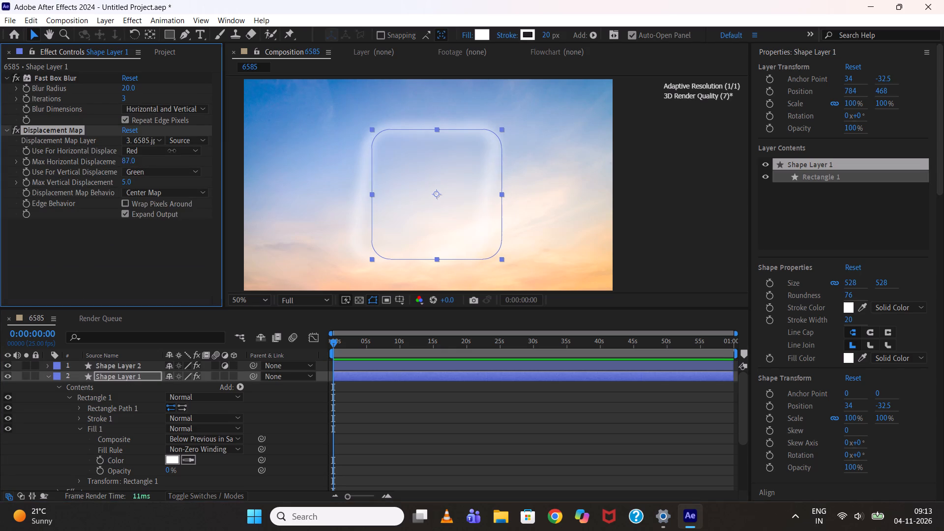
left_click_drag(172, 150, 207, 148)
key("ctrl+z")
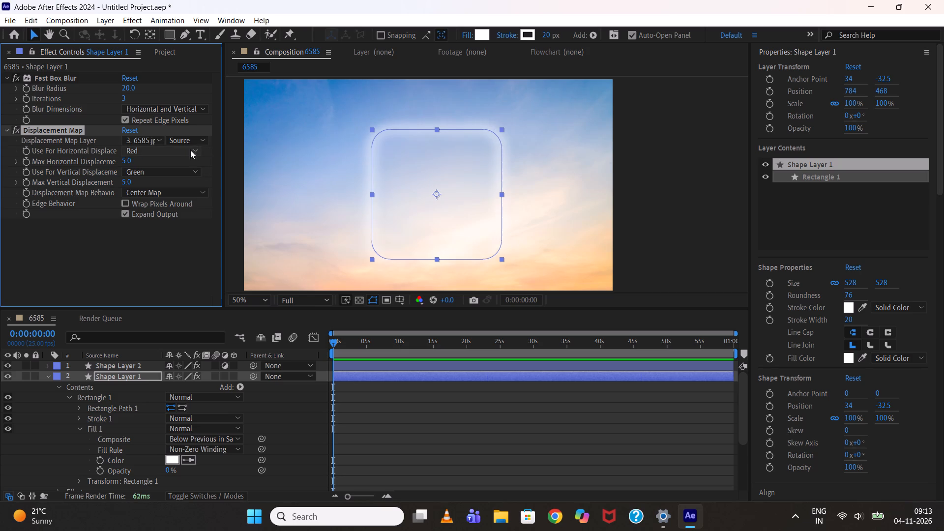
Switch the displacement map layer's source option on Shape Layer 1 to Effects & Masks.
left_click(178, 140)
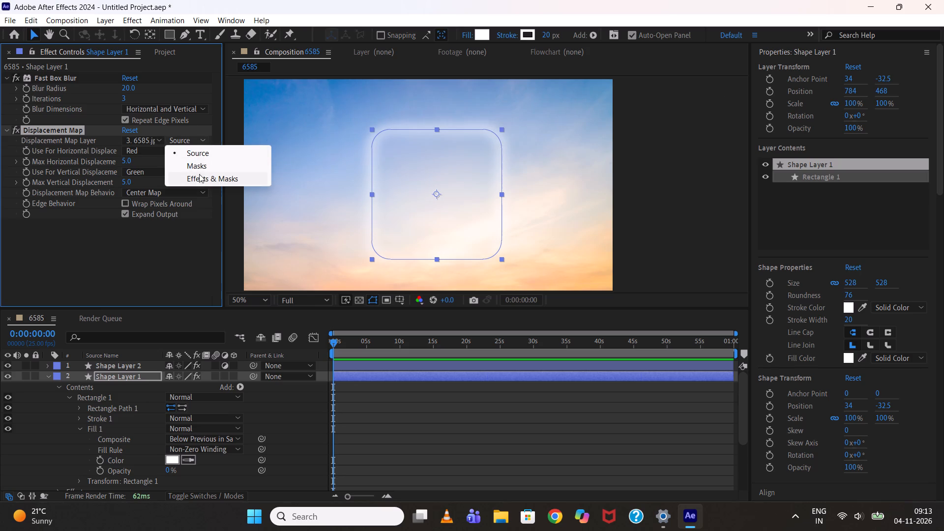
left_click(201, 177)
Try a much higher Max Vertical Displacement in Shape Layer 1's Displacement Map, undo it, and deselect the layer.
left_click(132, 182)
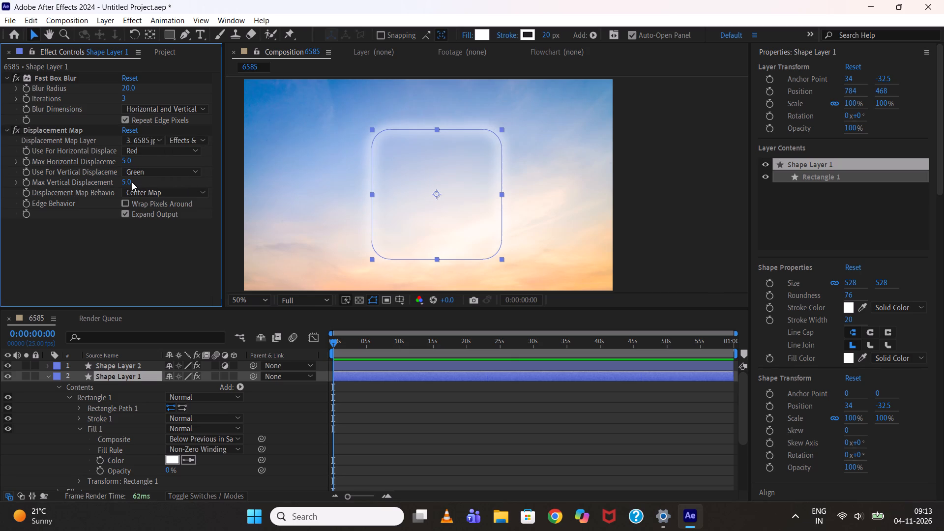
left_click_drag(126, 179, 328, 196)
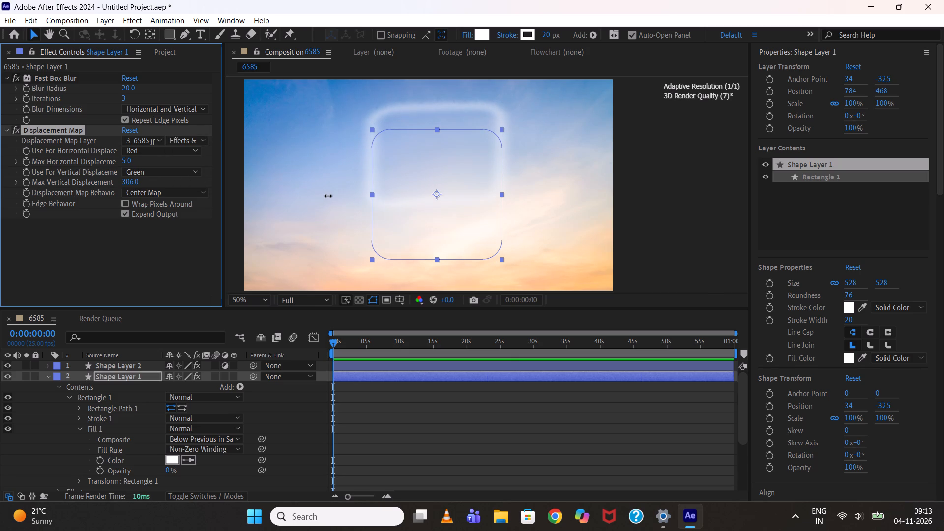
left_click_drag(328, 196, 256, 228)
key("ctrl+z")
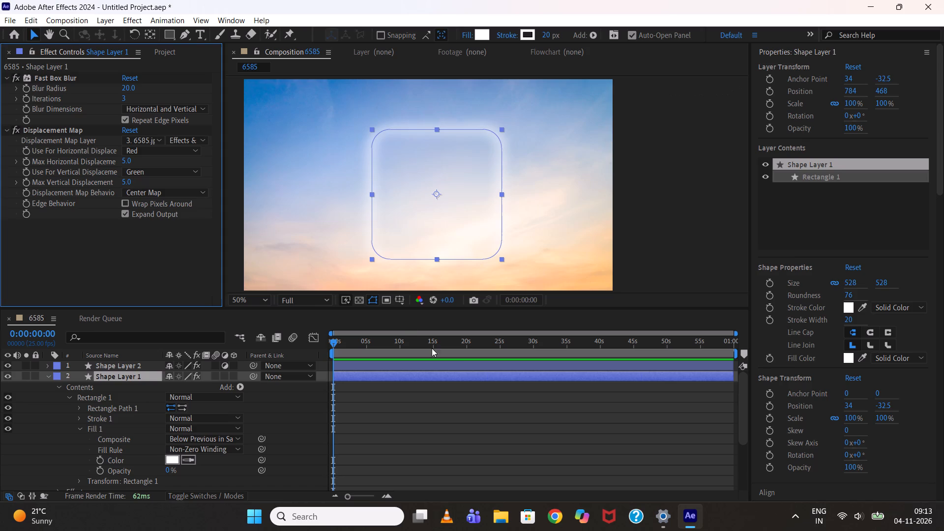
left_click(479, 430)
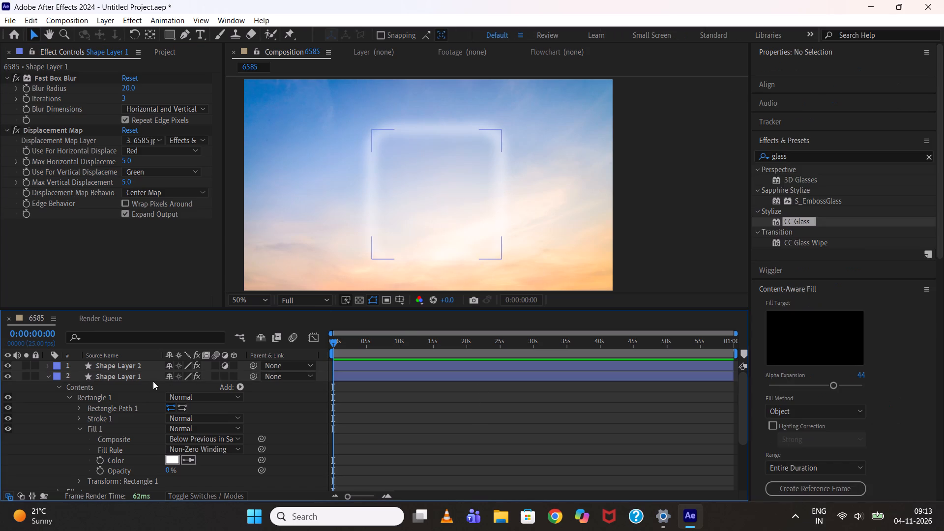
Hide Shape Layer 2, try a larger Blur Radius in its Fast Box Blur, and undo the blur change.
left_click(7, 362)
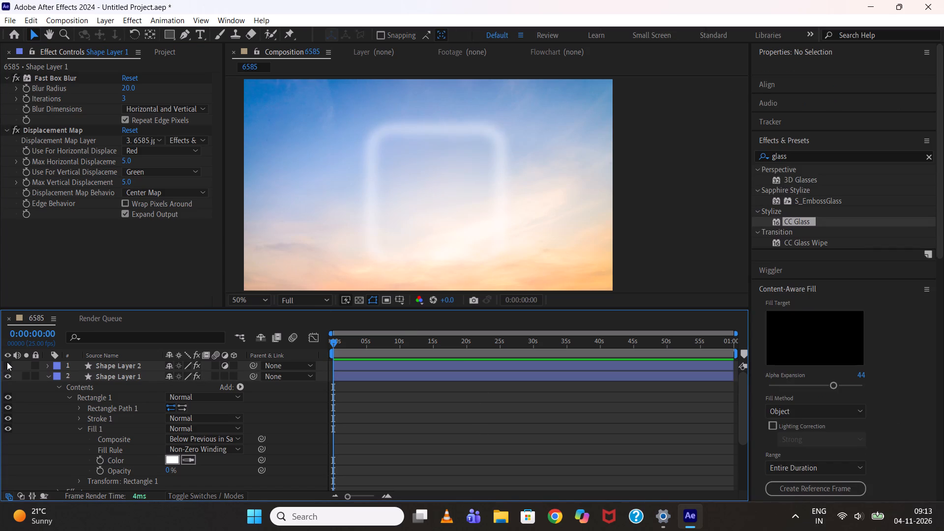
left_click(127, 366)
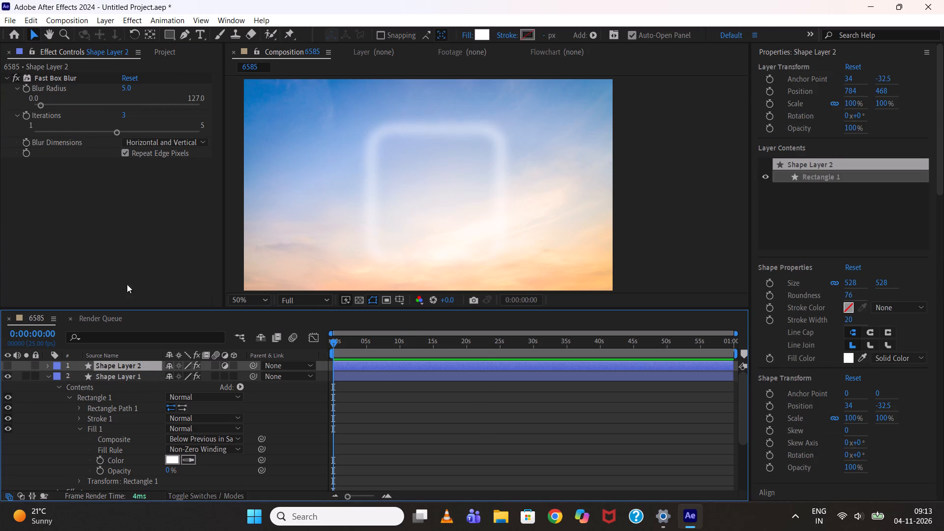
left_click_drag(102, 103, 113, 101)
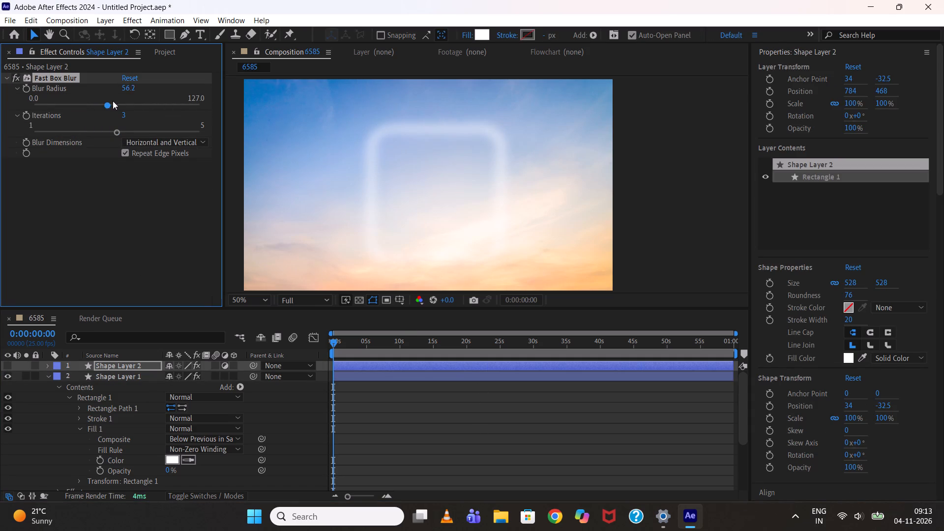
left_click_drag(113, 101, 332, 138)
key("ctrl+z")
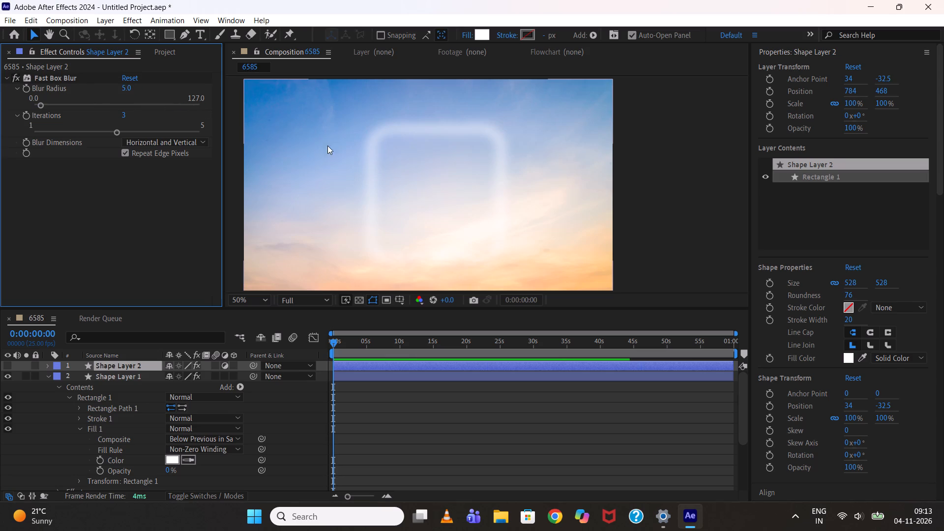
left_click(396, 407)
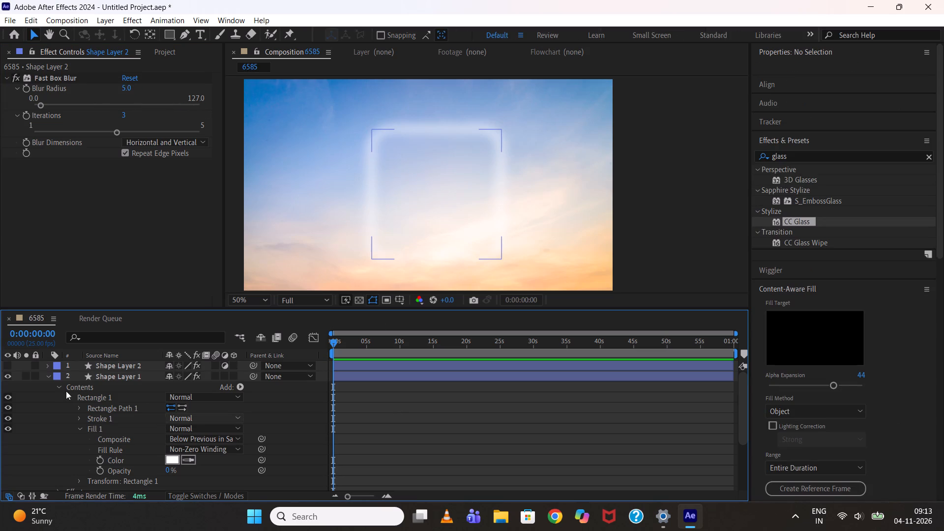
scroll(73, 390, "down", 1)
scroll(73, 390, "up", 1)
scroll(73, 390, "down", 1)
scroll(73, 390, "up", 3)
Delete Shape Layer 1 and Shape Layer 2 together, keeping only the 6585.jpg layer.
left_click(114, 374)
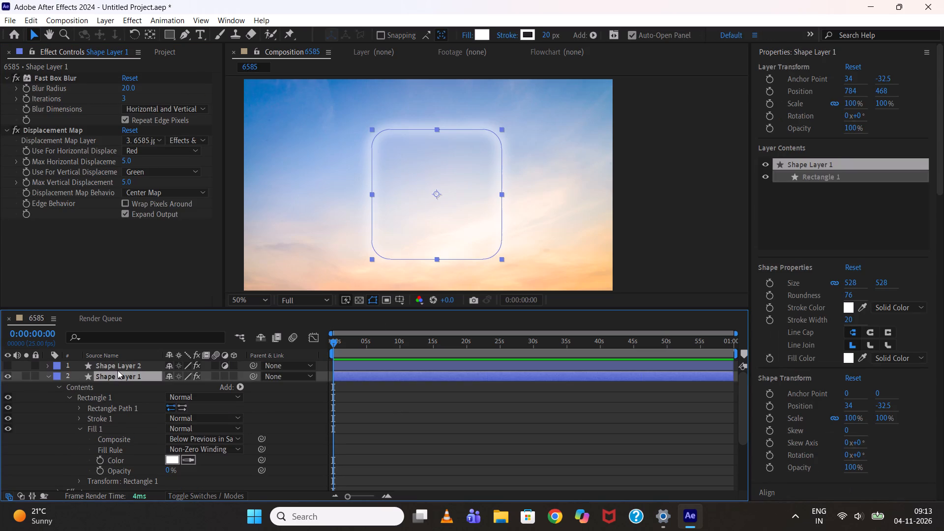
left_click(118, 370, "shift")
key("Delete")
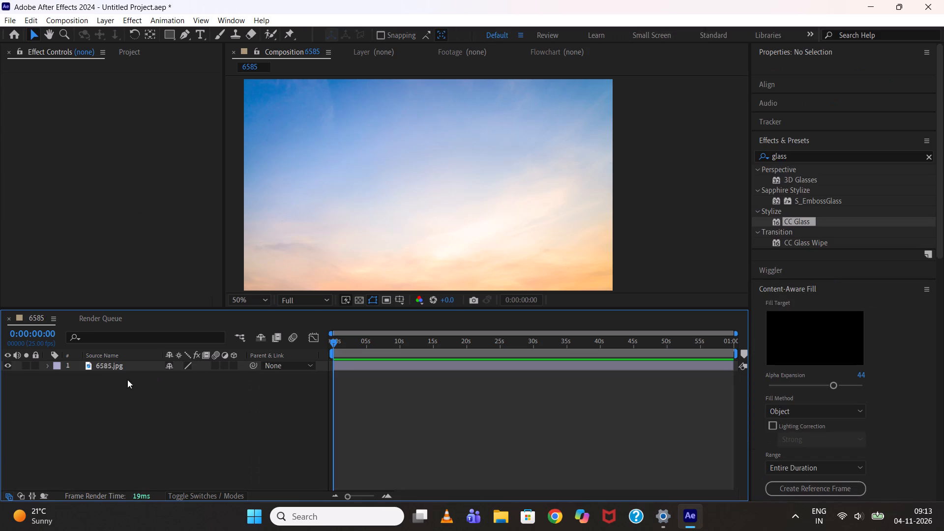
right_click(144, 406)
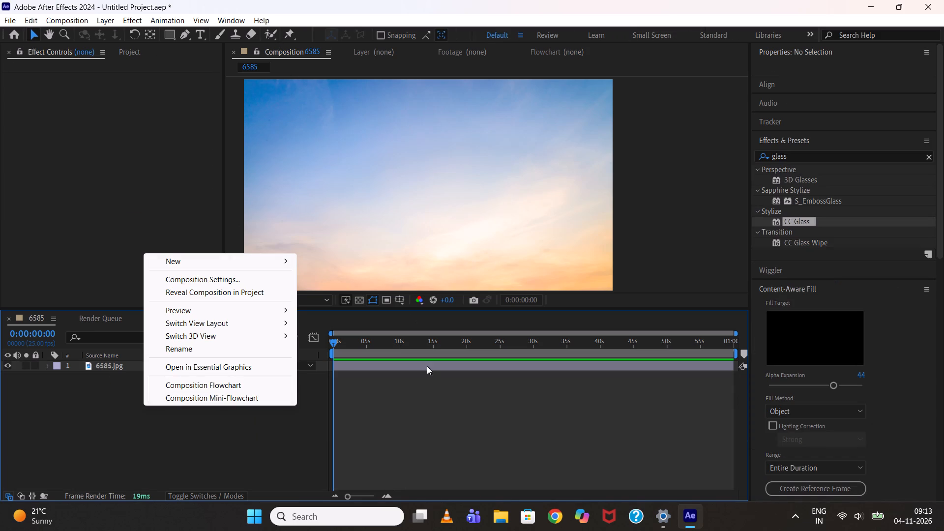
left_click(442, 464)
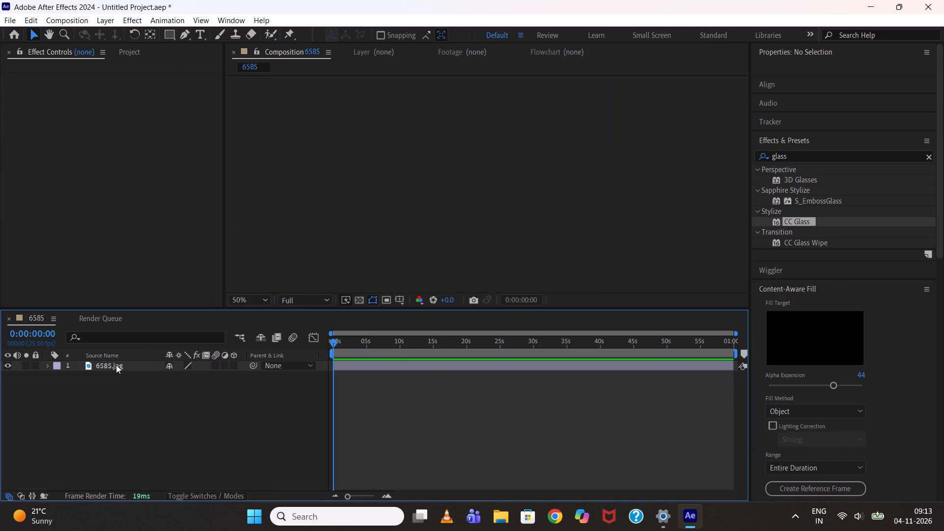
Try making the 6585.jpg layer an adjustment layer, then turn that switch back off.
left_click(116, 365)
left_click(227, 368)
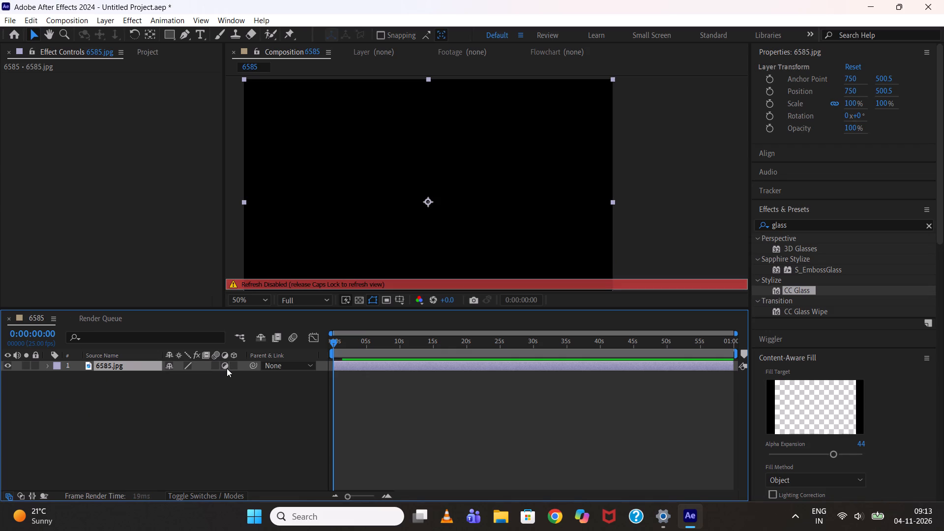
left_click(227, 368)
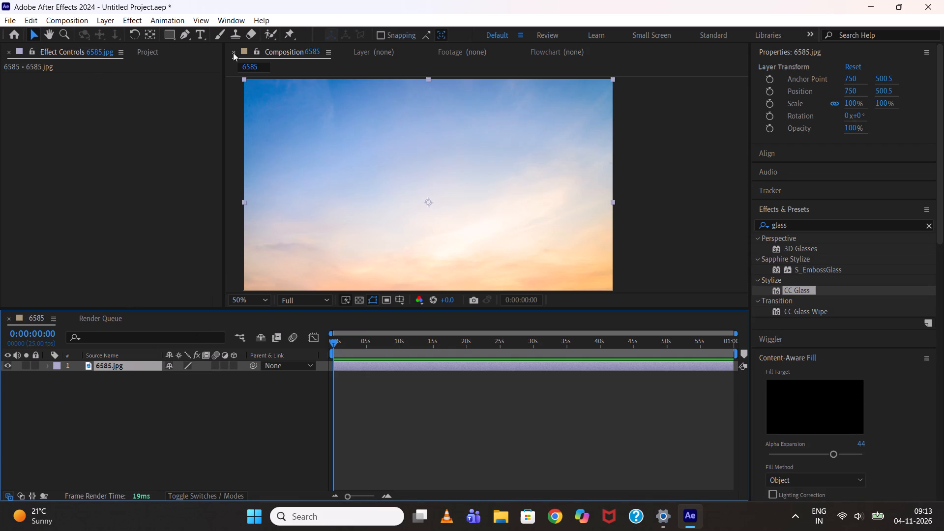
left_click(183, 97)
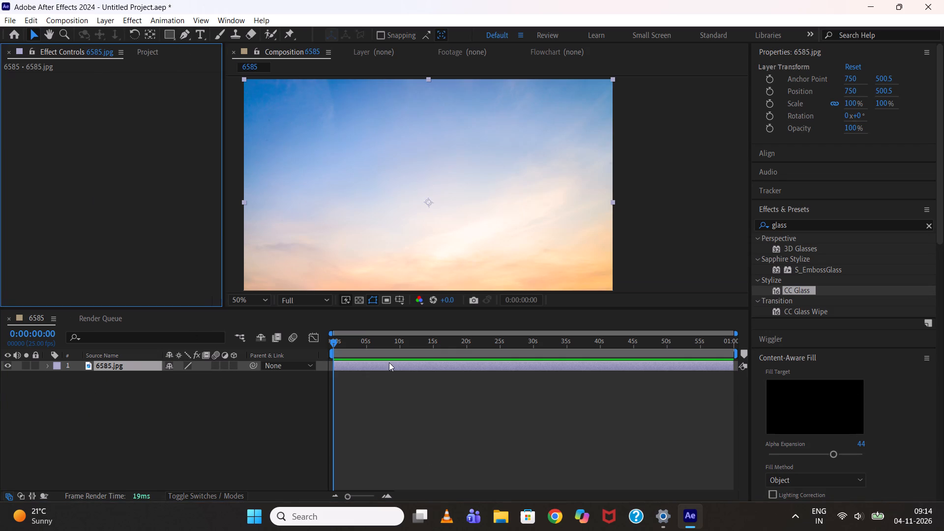
Draw a white square about 372 px wide as a new shape layer over the sky, up and left of centre.
left_click(389, 362)
left_click(395, 379)
left_click(175, 31)
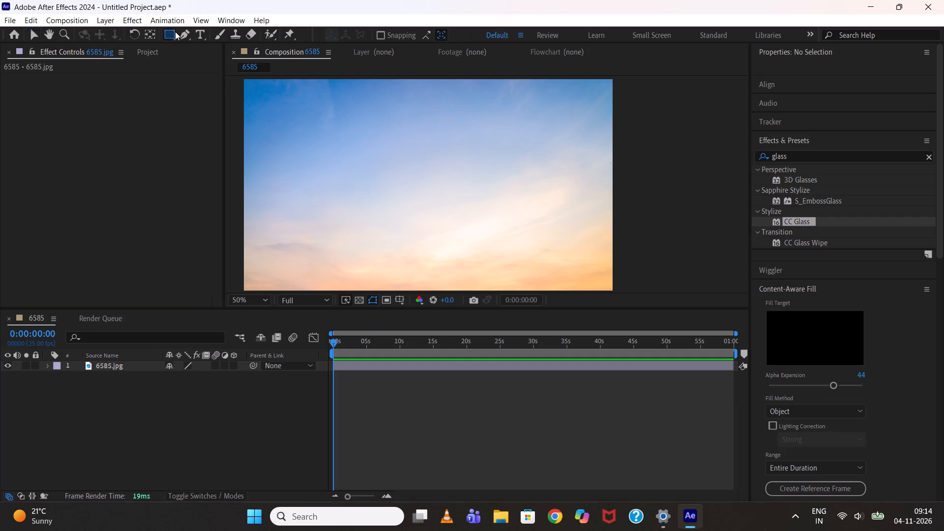
left_click_drag(367, 133, 450, 184, "shift")
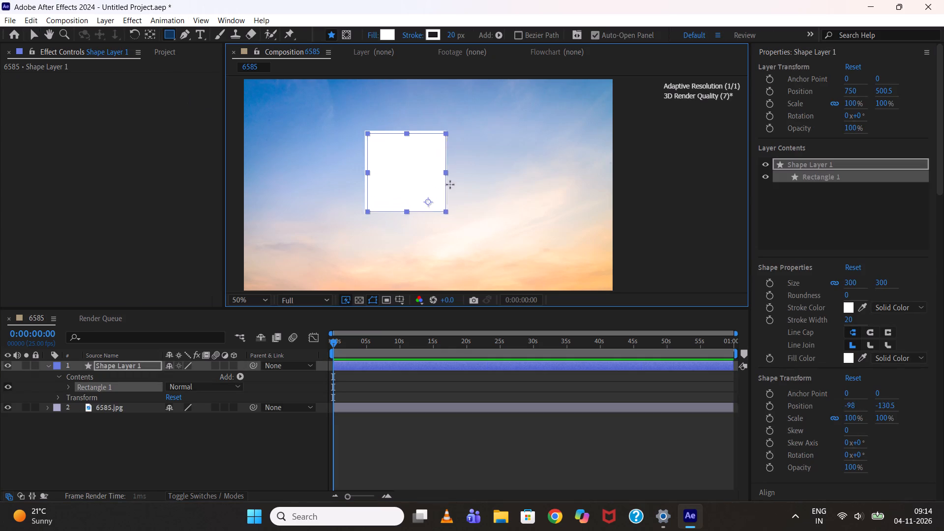
left_click_drag(450, 184, 459, 185, "shift")
left_click(34, 32)
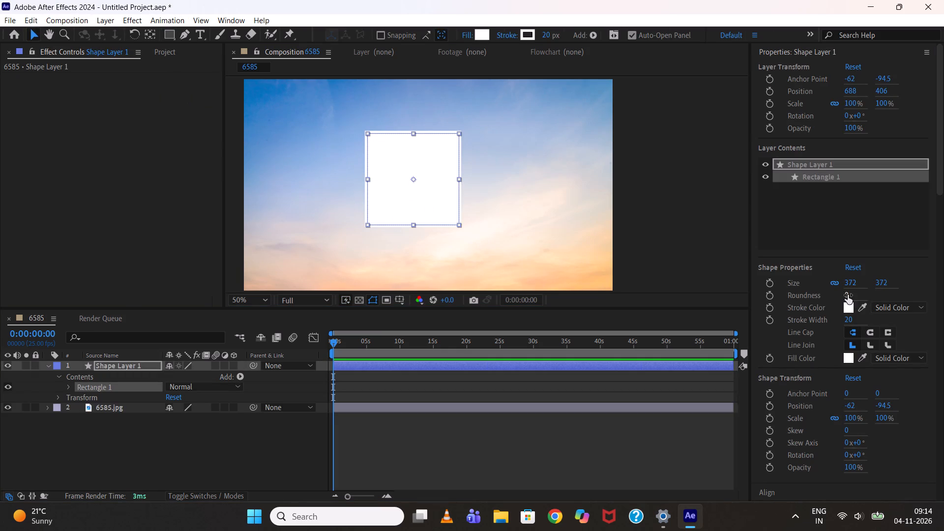
Round the square's corners to 37 and remove its stroke.
left_click_drag(848, 295, 872, 293)
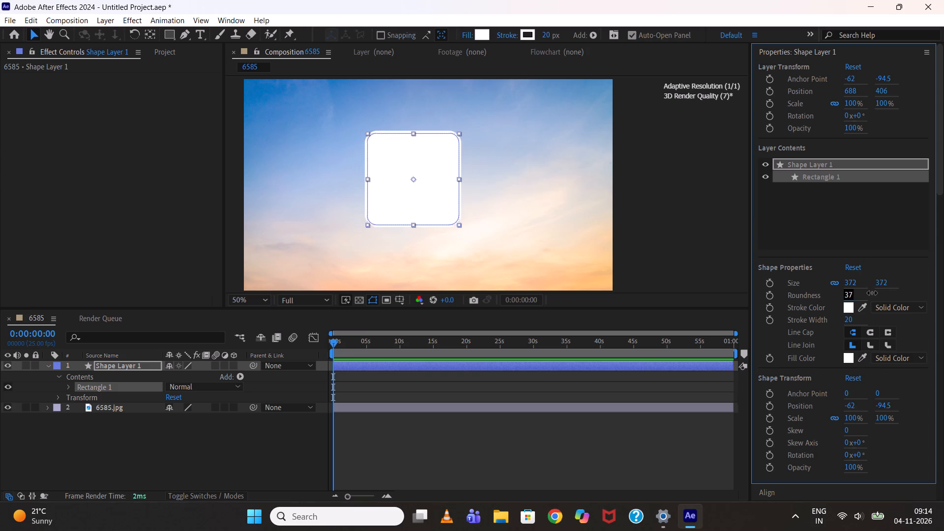
left_click_drag(872, 293, 872, 293)
left_click(507, 38)
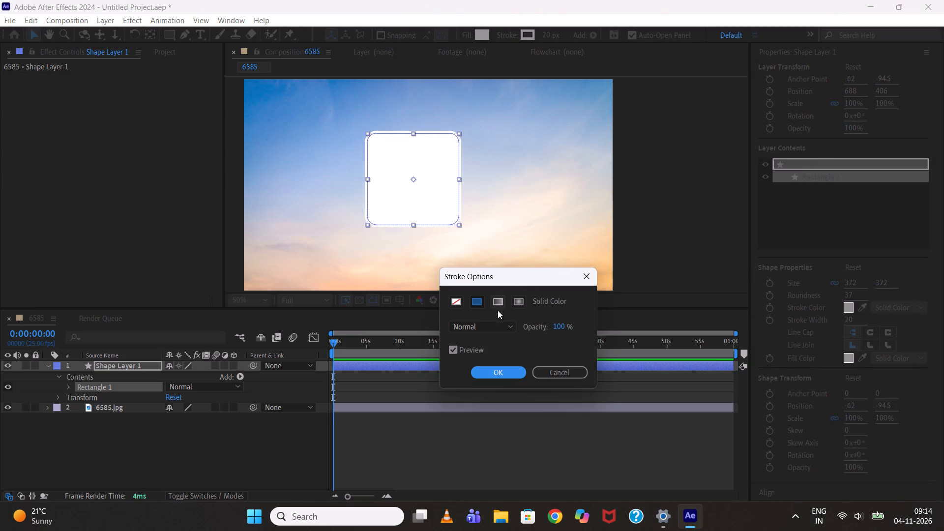
left_click(460, 300)
left_click(504, 375)
left_click(461, 429)
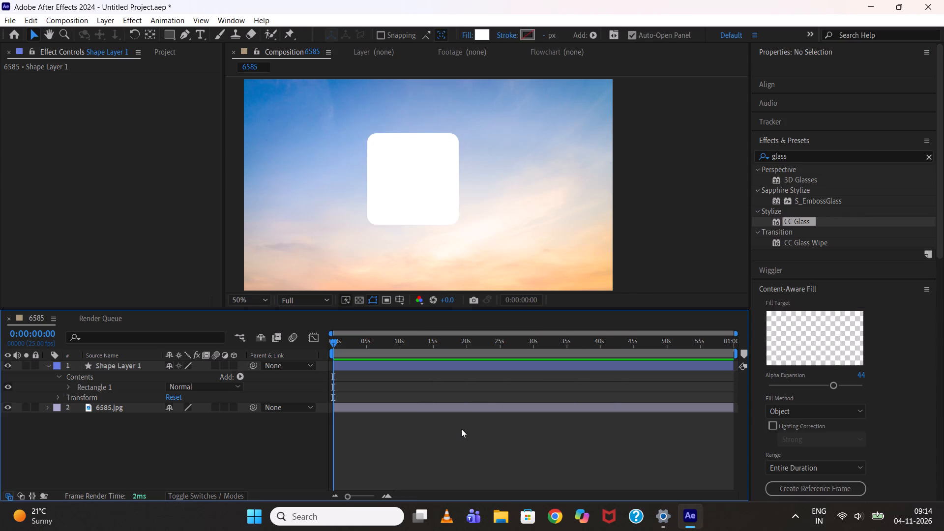
Make Shape Layer 1 an adjustment layer, duplicate it, and turn the adjustment switch off on the original so only the copy adjusts.
left_click(228, 367)
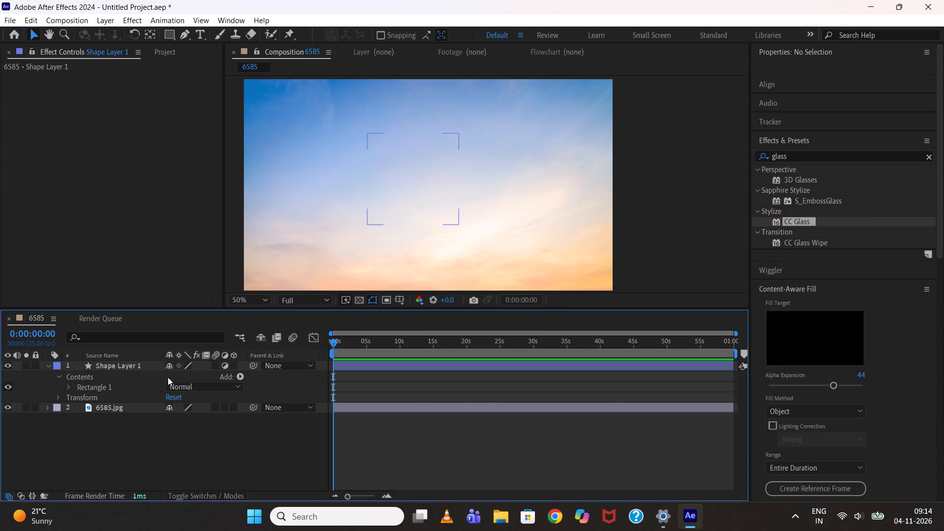
left_click(115, 368)
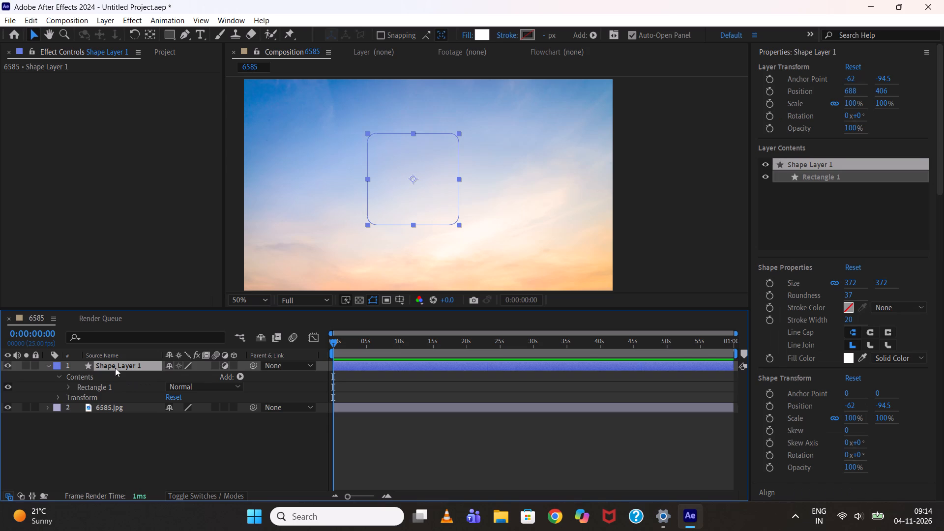
key("ctrl+d")
left_click(227, 373)
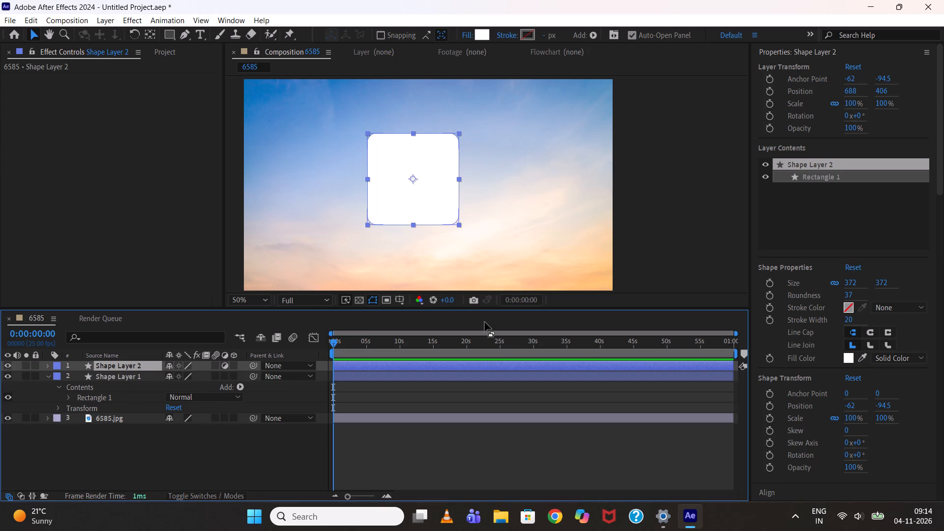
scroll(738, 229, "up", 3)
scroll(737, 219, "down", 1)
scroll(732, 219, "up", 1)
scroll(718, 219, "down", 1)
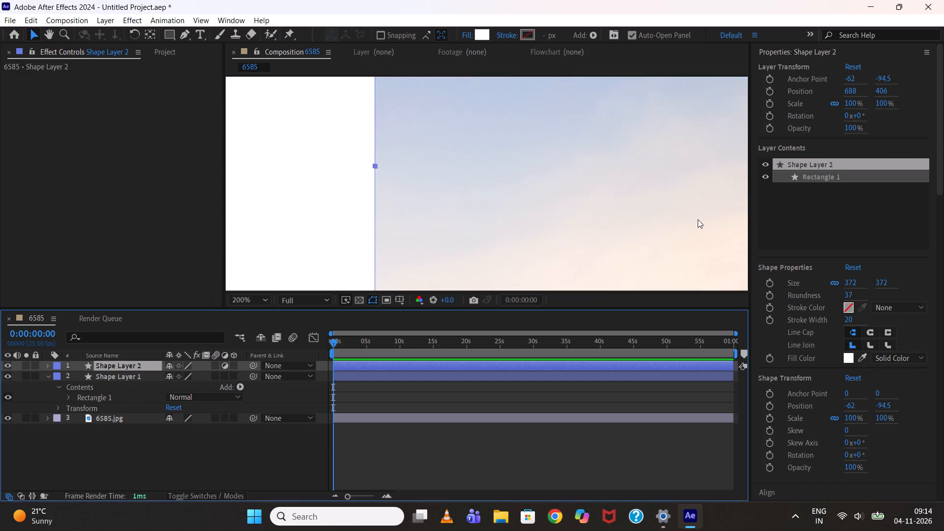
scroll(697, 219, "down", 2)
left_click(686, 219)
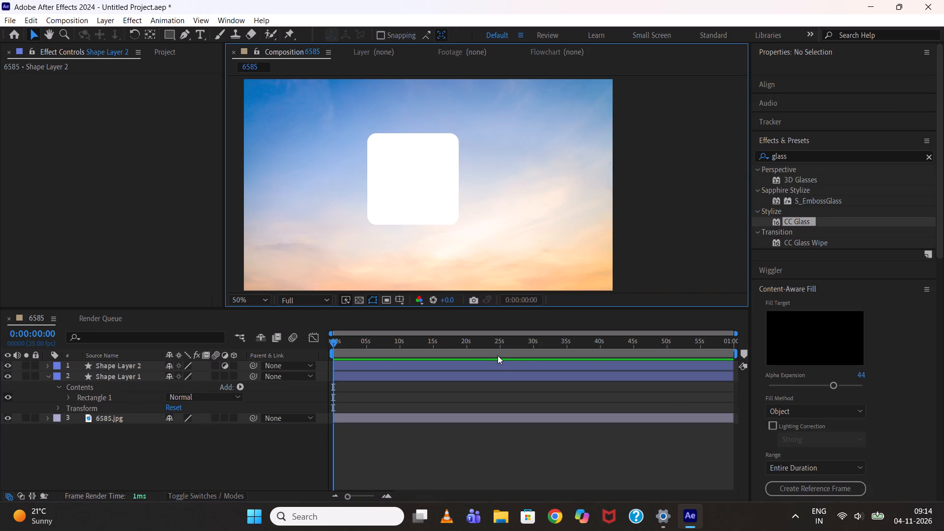
Apply the CC Glass effect to the adjustment layer Shape Layer 2.
left_click(498, 364)
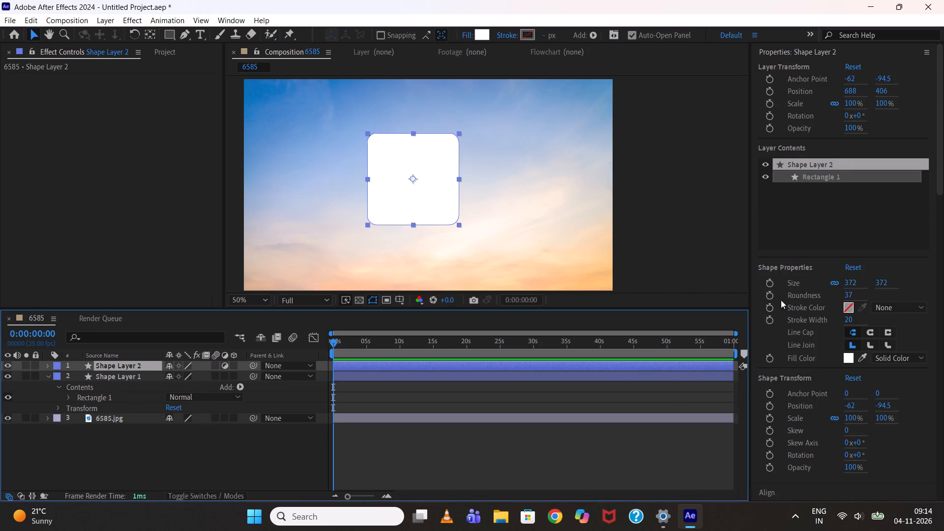
scroll(786, 357, "down", 1)
scroll(785, 357, "up", 1)
scroll(785, 357, "down", 1)
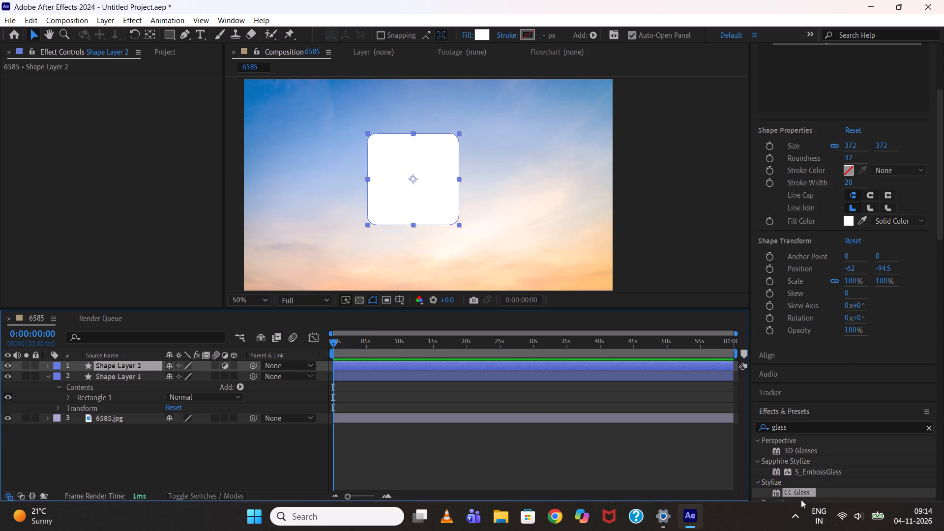
left_click_drag(805, 490, 635, 364)
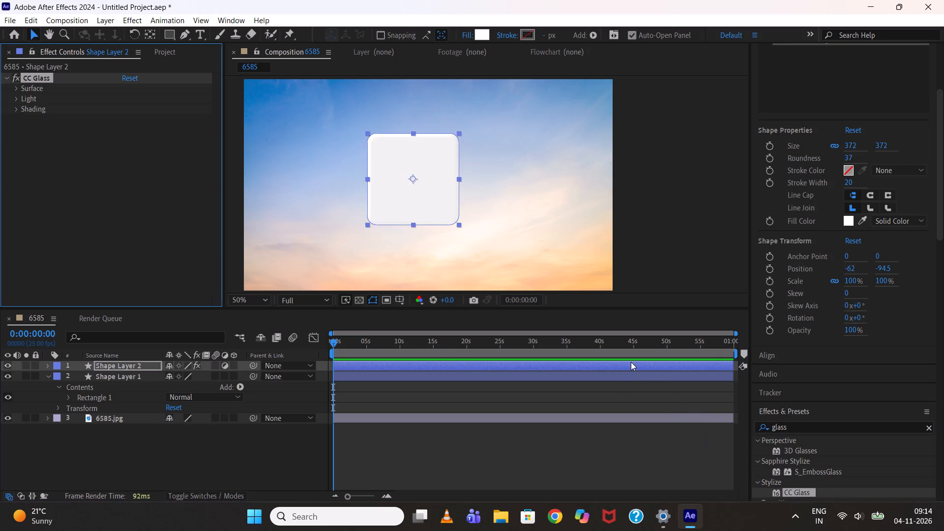
left_click(571, 383)
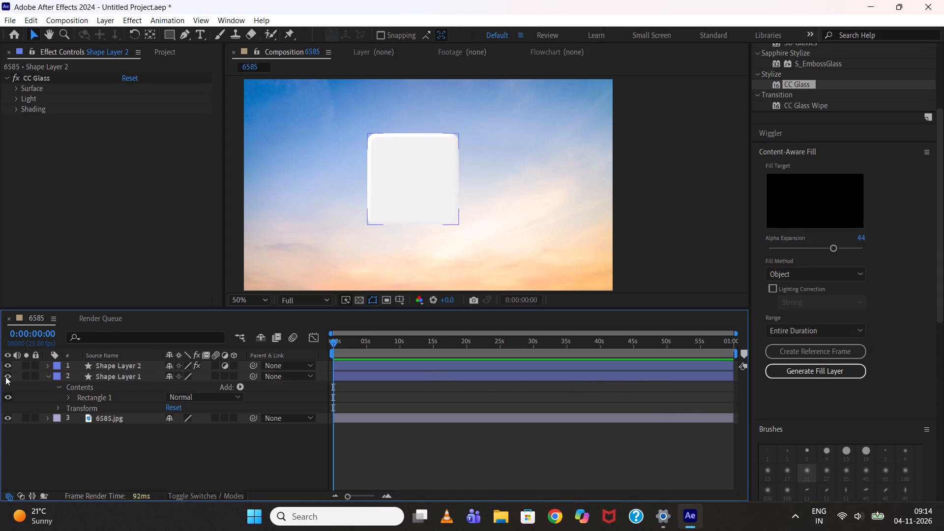
Hide Shape Layer 1.
left_click(5, 377)
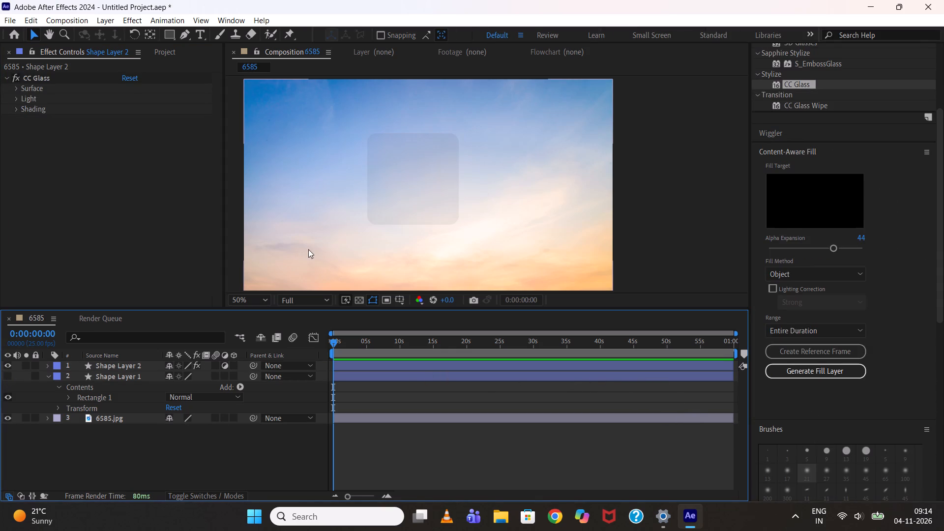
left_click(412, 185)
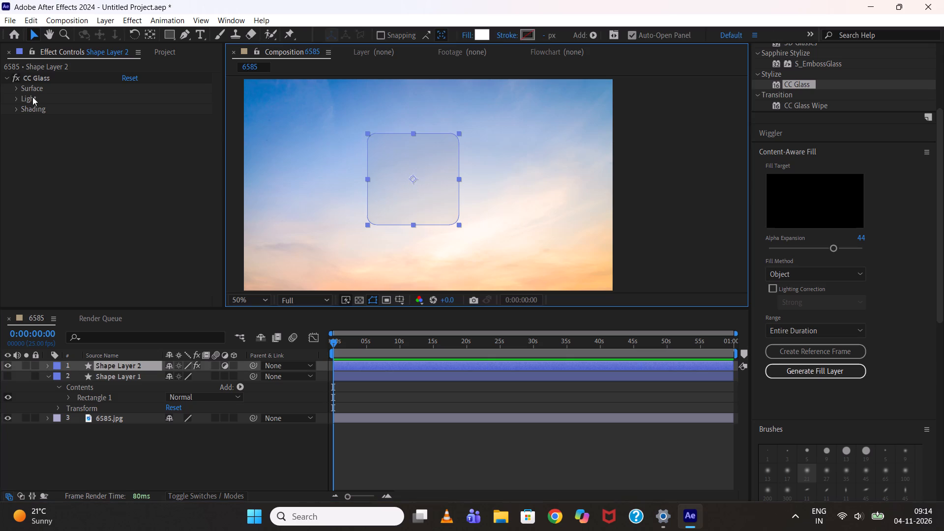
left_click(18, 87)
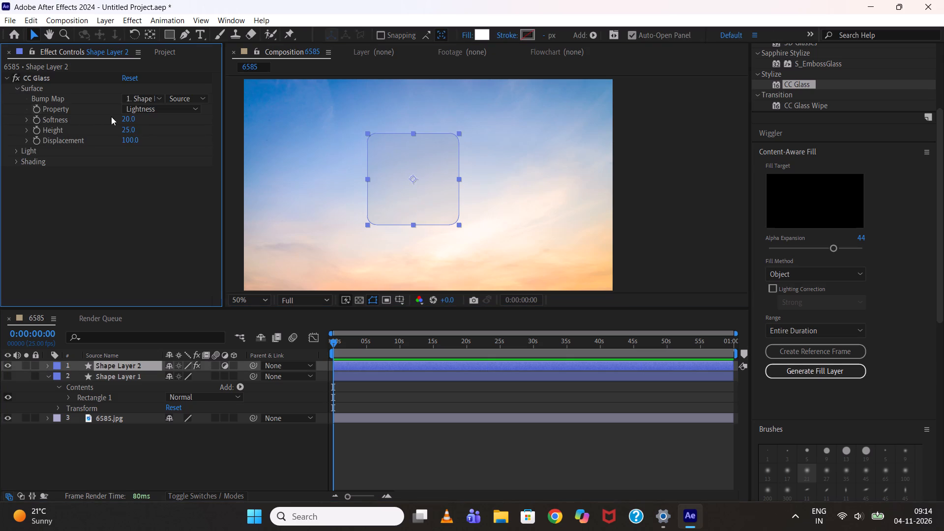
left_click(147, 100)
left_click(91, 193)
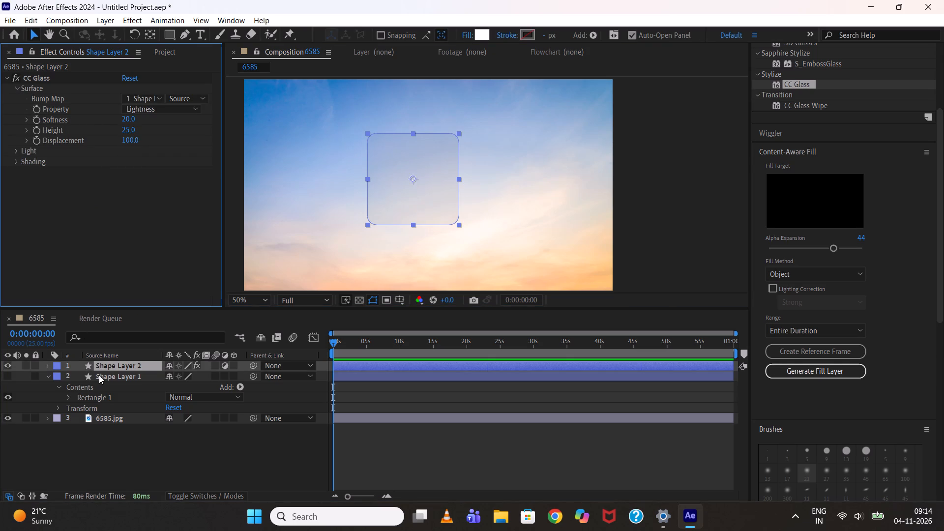
Copy the CC Glass effect from Shape Layer 2 onto Shape Layer 1.
left_click(99, 375)
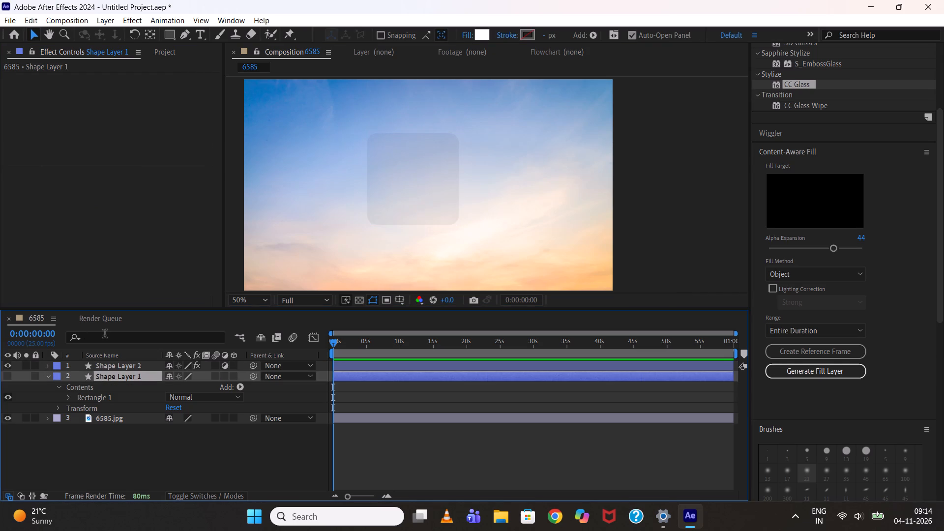
left_click(112, 371)
left_click(49, 78)
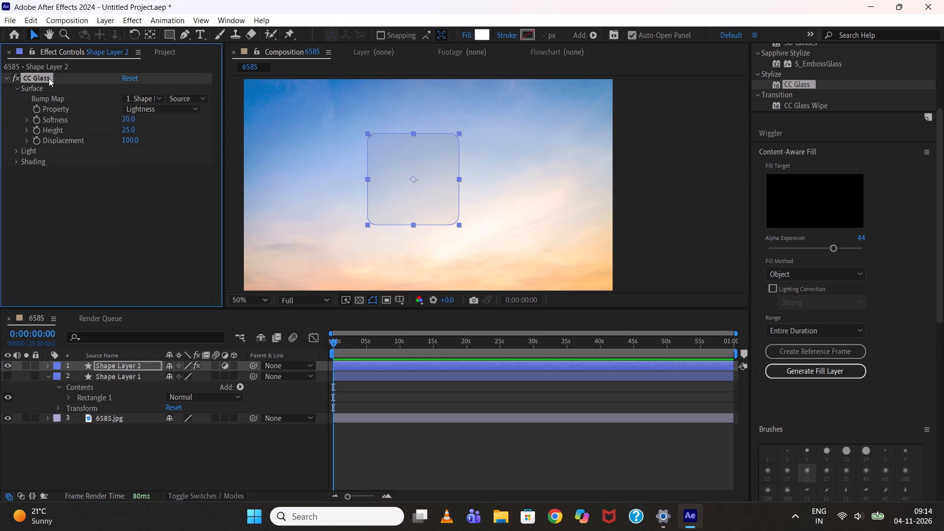
key("ctrl+c")
left_click(125, 378)
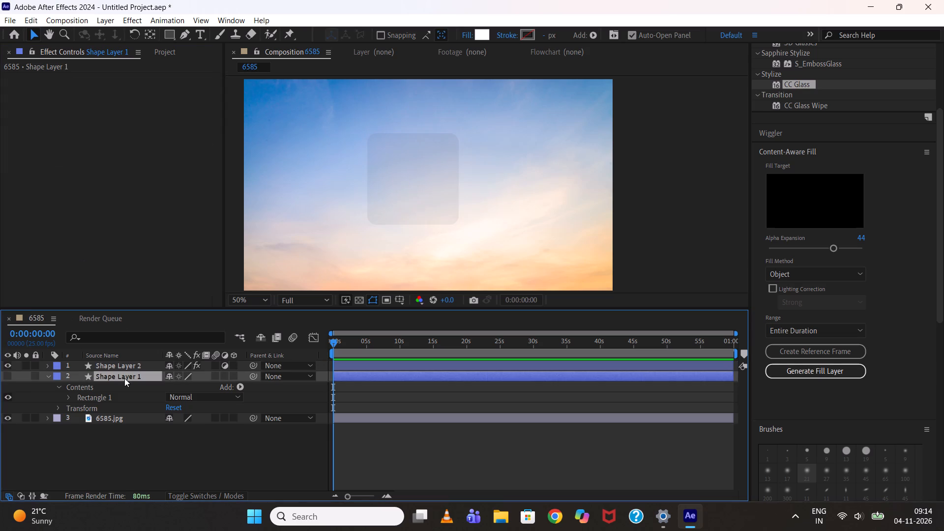
key("ctrl+v")
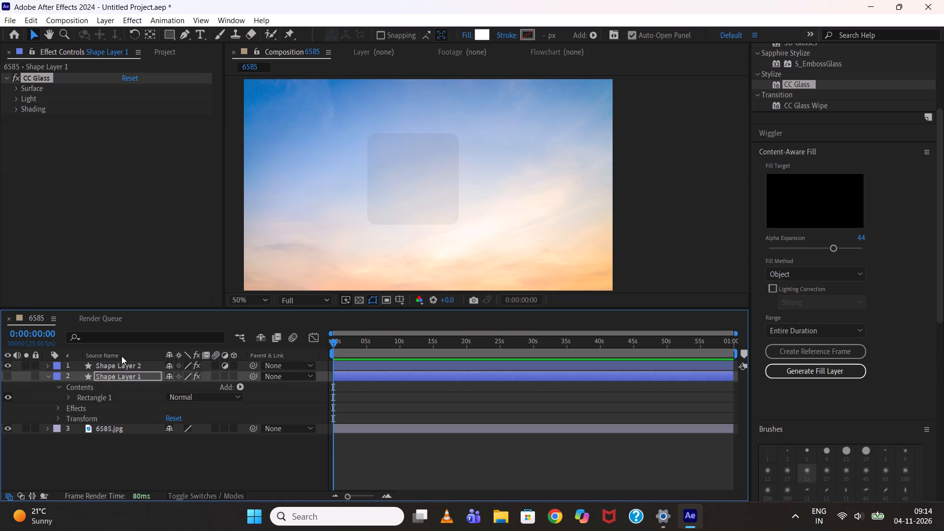
Set the Bump Map of Shape Layer 2's CC Glass to Shape Layer 1.
left_click(113, 367)
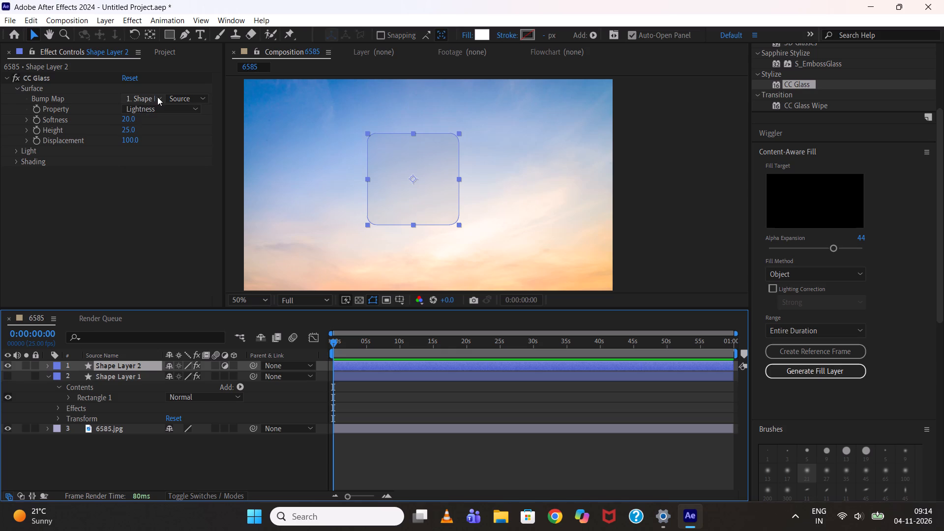
left_click(157, 97)
left_click(162, 141)
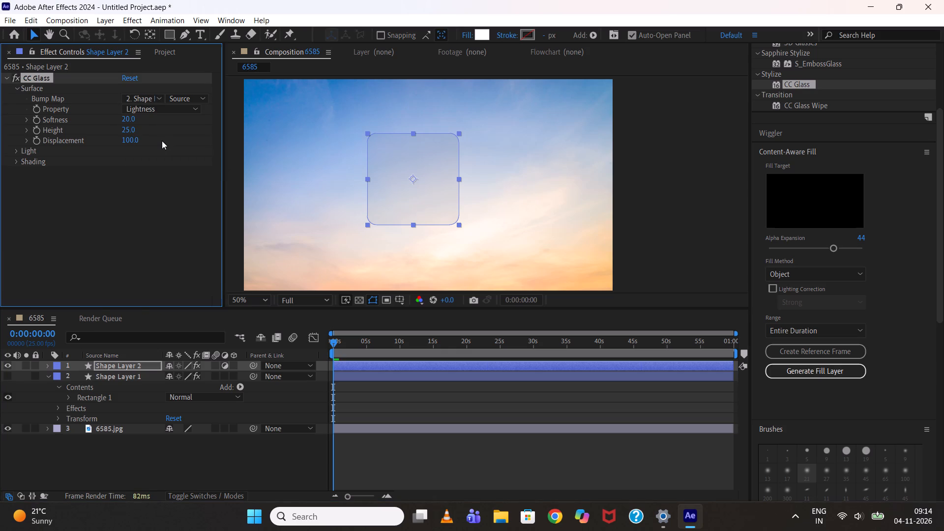
left_click(142, 194)
left_click(386, 402)
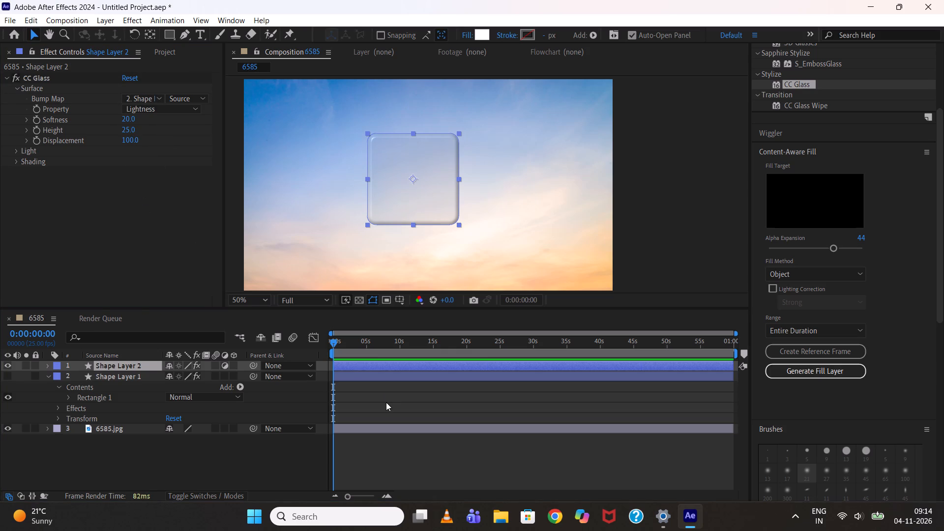
scroll(441, 180, "up", 1)
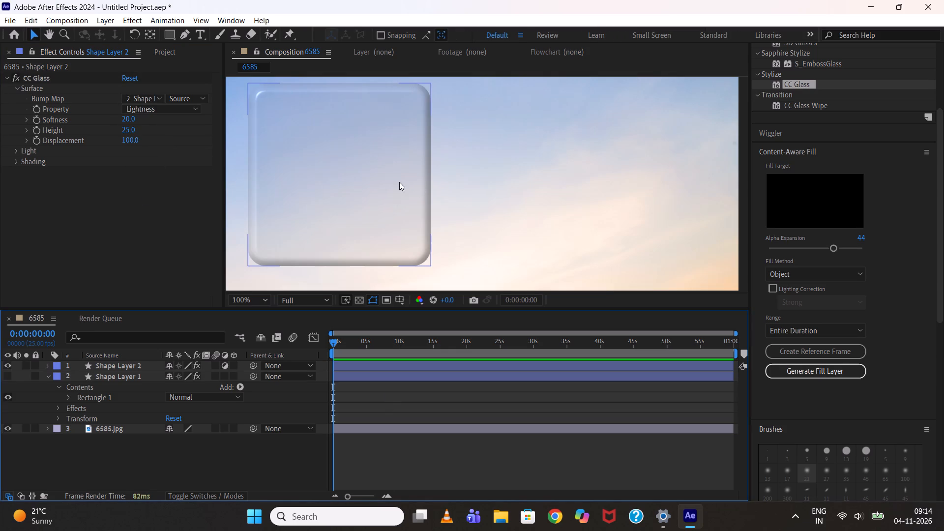
Set the Bump Map of Shape Layer 1's CC Glass to 6585.jpg.
left_click(130, 374)
left_click(19, 88)
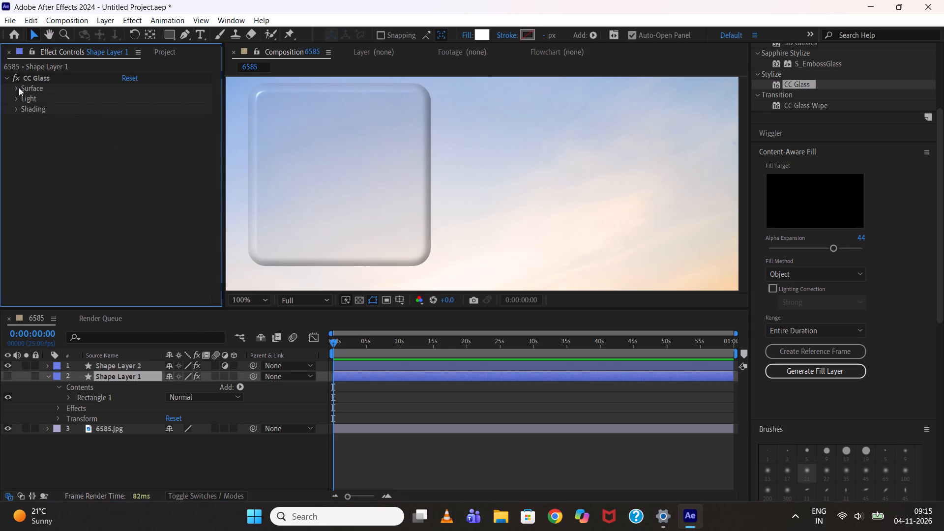
left_click(129, 97)
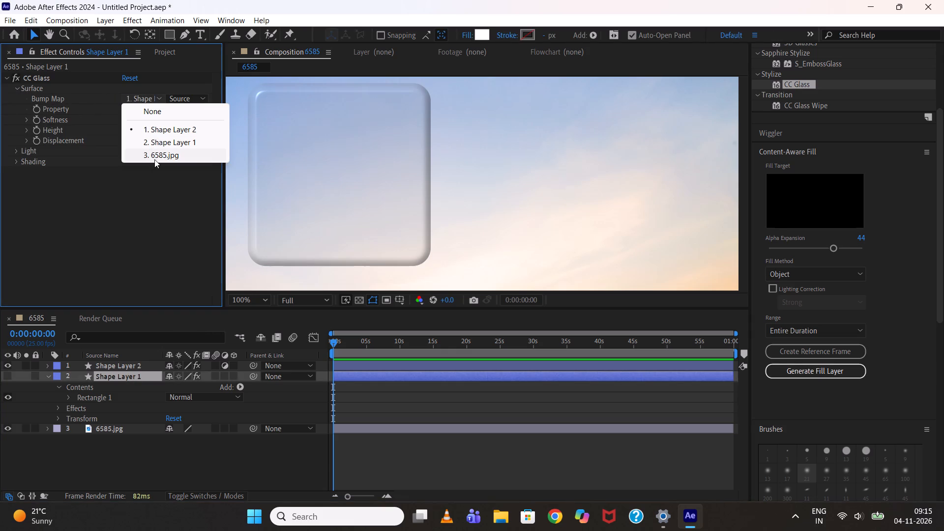
left_click(161, 155)
scroll(290, 154, "down", 1)
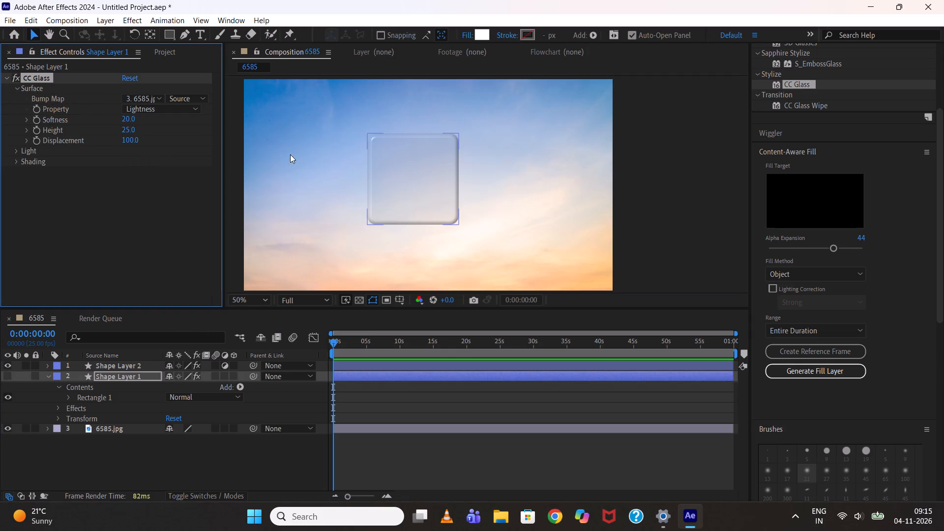
Set the Softness of Shape Layer 2's CC Glass to 18.4.
left_click(131, 368)
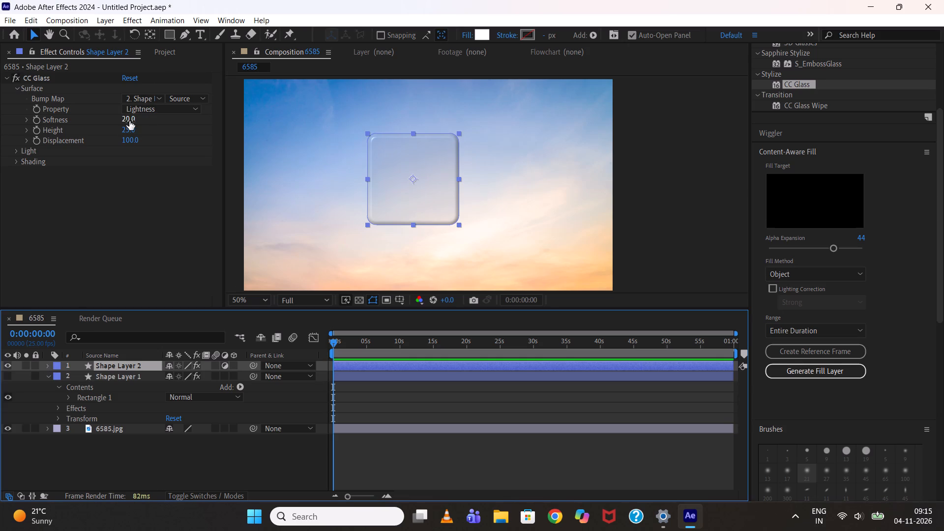
left_click_drag(129, 121, 124, 135)
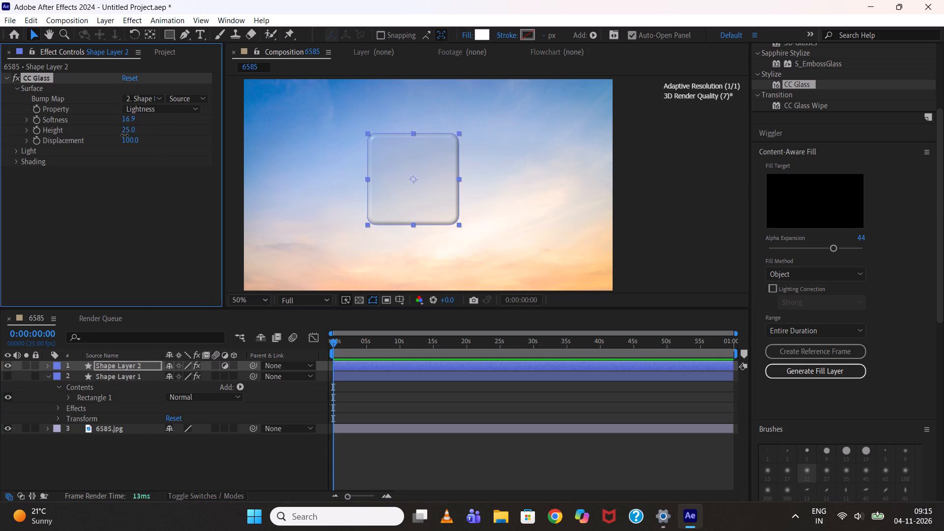
left_click_drag(124, 135, 132, 133)
left_click_drag(127, 136, 131, 135)
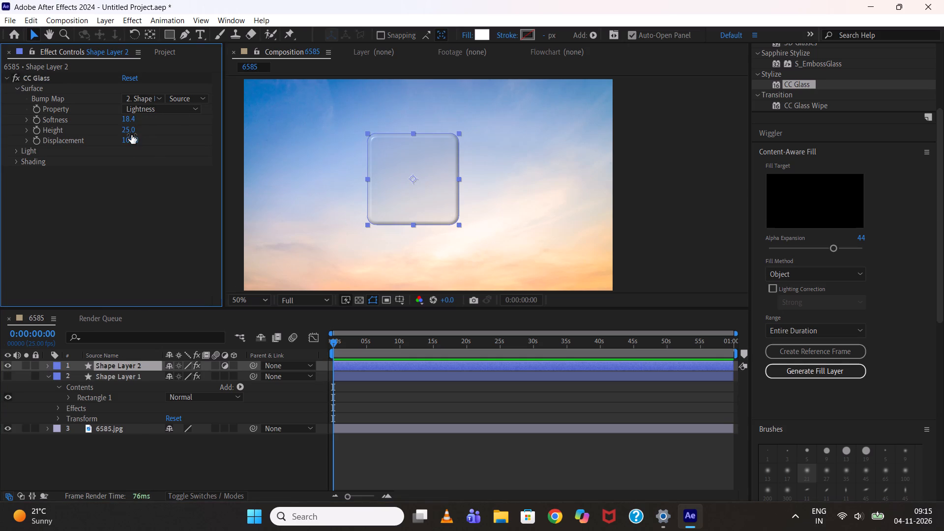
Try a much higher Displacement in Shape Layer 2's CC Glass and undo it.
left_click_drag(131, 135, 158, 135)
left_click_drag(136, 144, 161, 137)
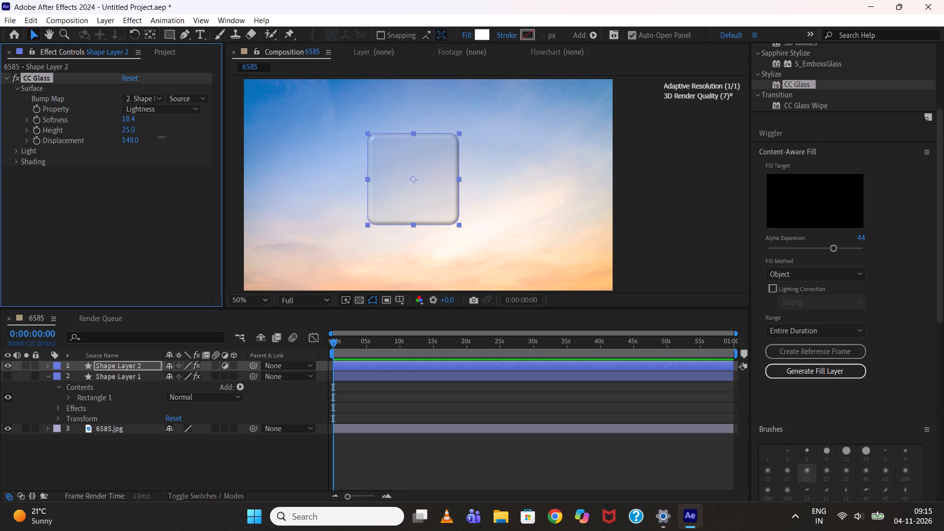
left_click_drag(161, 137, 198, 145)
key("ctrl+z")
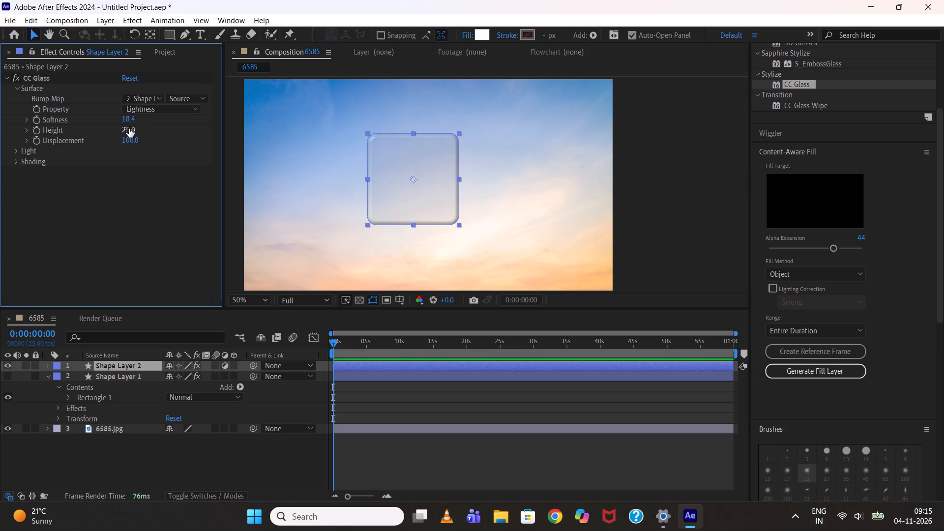
Set the Height of Shape Layer 2's CC Glass to 84.
left_click_drag(129, 128, 177, 132)
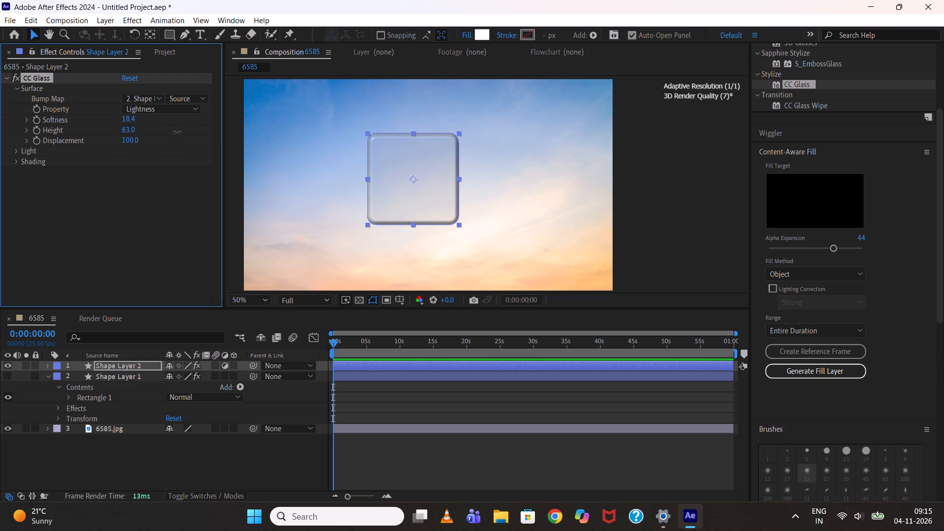
left_click_drag(177, 132, 187, 129)
scroll(421, 197, "up", 1)
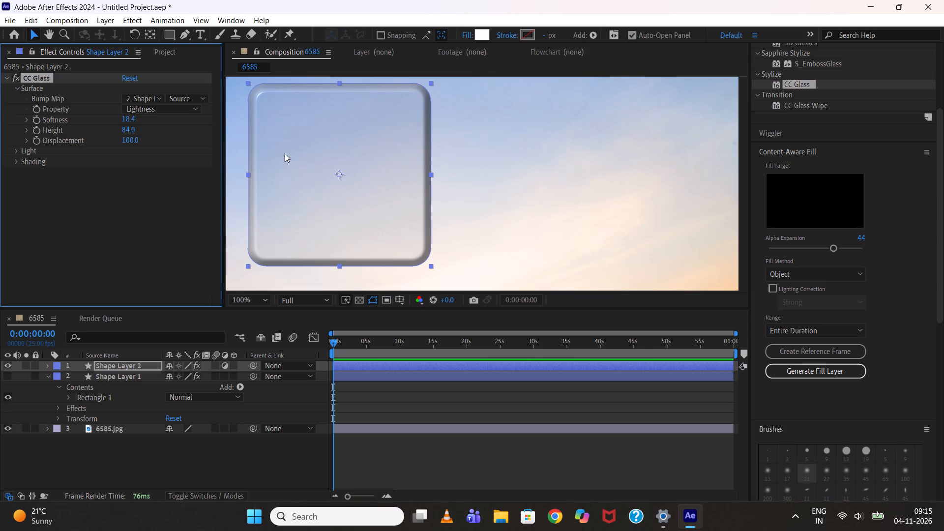
Set the Light Intensity of Shape Layer 2's CC Glass to 129.
left_click(14, 149)
left_click_drag(127, 176, 186, 197)
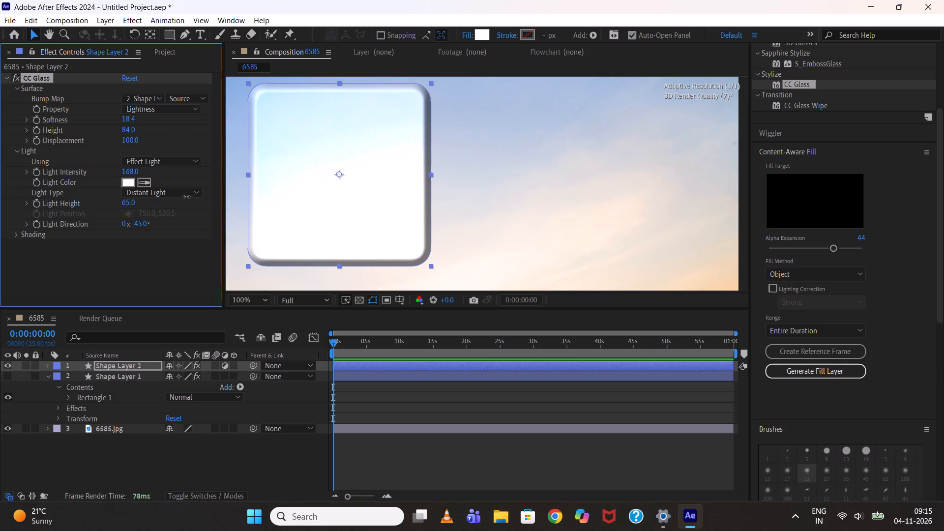
left_click_drag(186, 197, 172, 203)
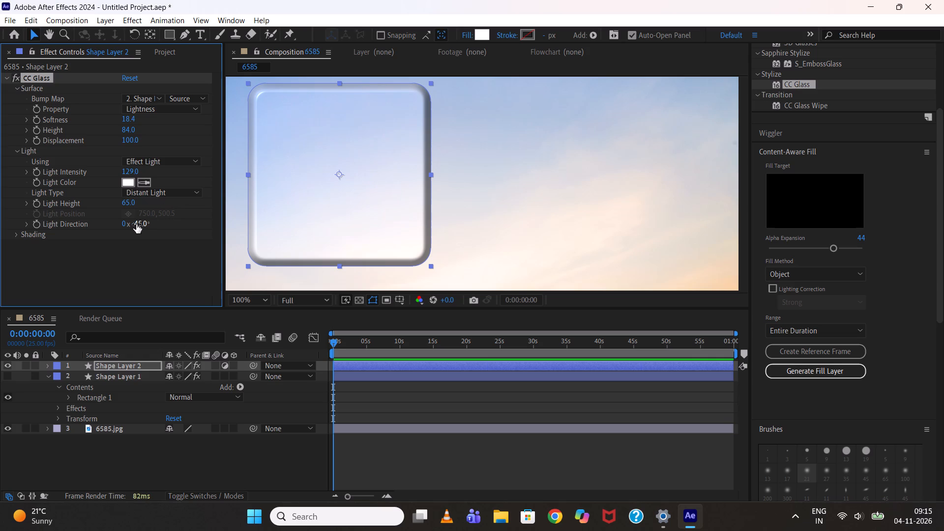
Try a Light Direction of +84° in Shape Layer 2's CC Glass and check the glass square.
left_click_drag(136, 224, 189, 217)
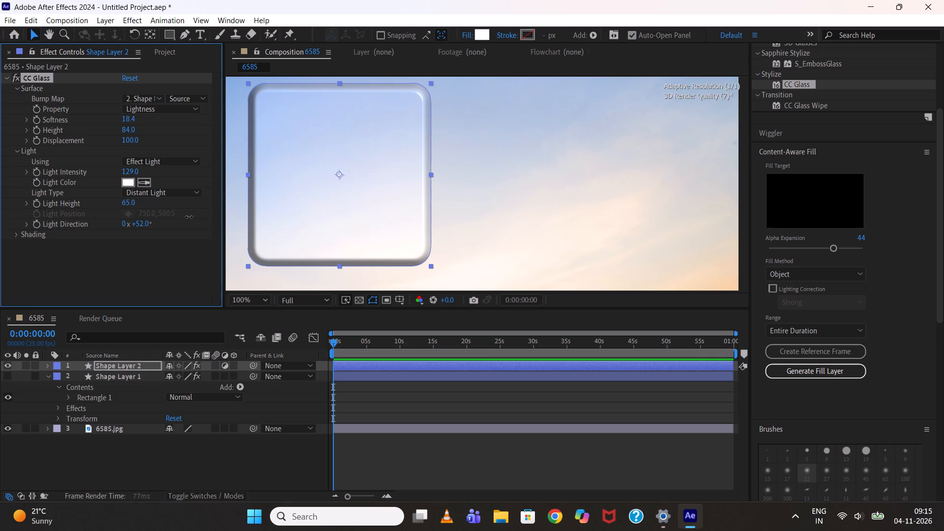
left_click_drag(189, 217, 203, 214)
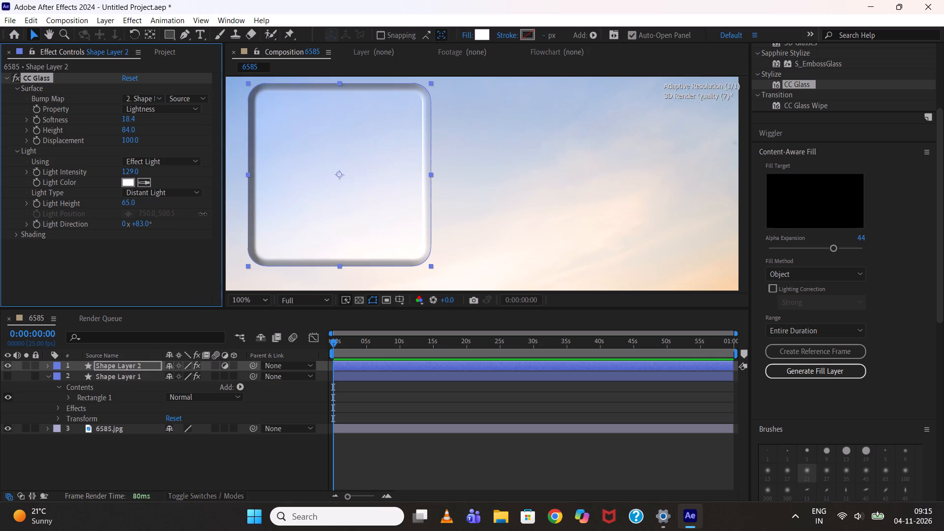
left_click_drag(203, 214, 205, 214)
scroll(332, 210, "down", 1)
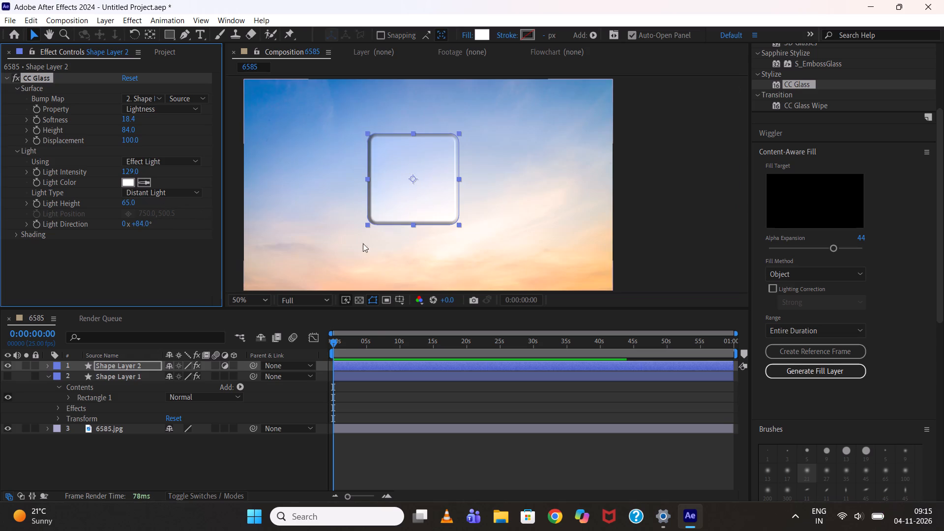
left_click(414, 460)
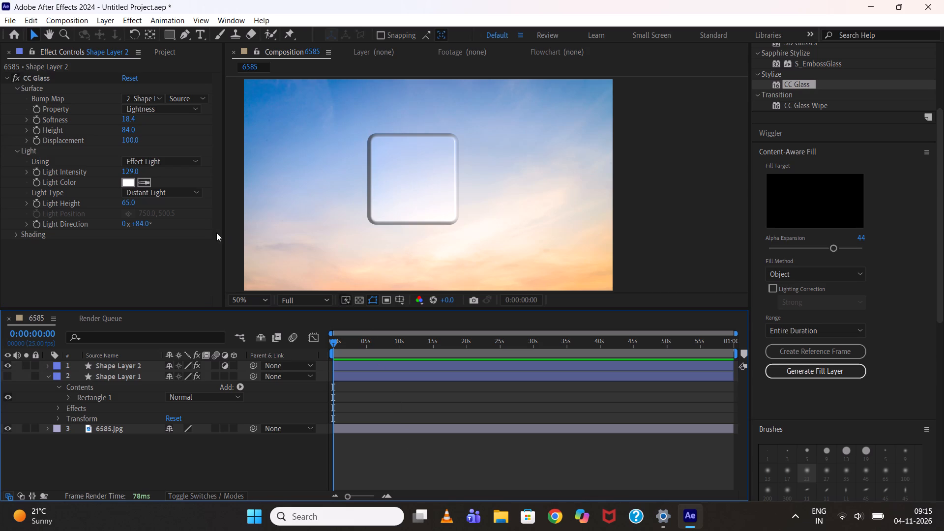
In the Shading settings of Shape Layer 2's CC Glass, set Ambient to 47 and Diffuse to 59.
left_click(17, 230)
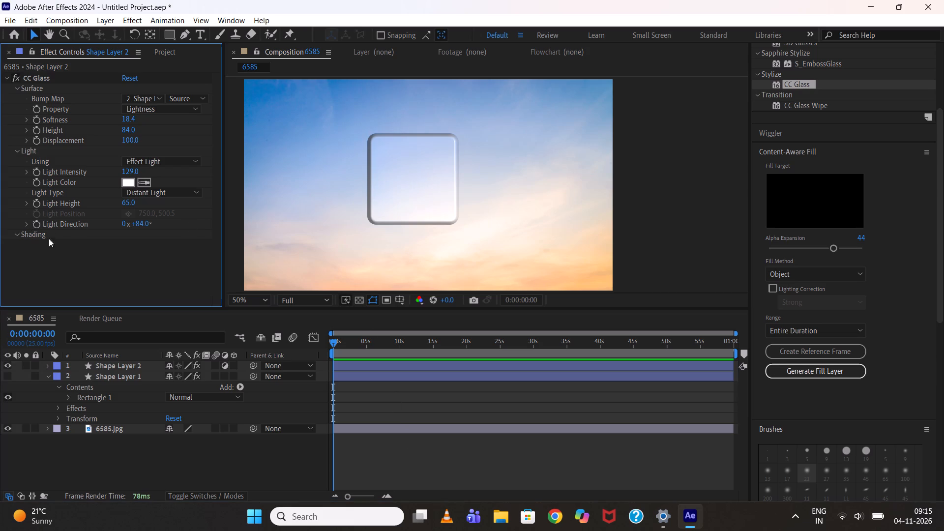
left_click(133, 243)
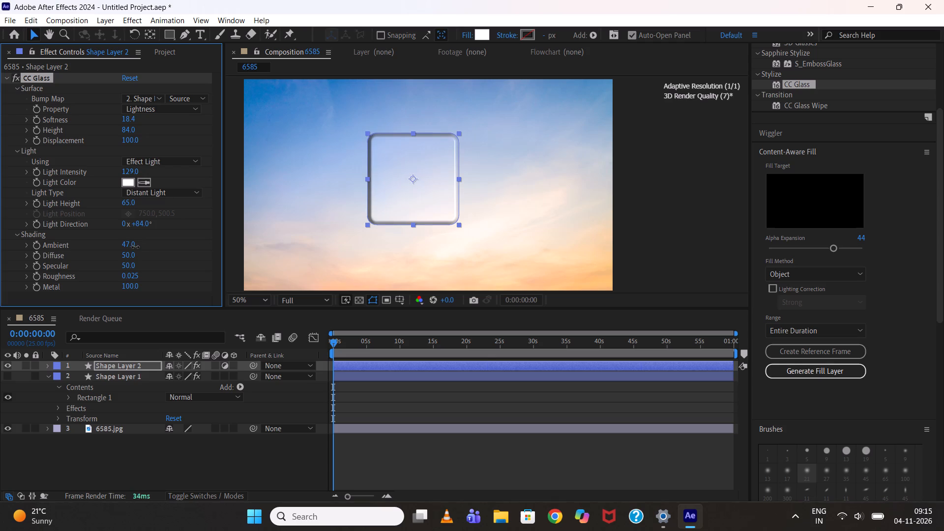
left_click_drag(130, 254, 147, 249)
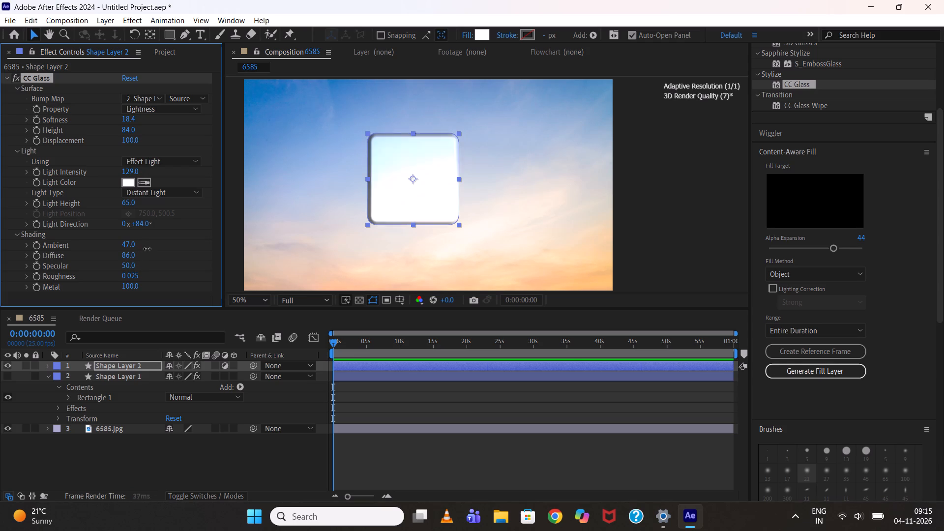
left_click_drag(147, 249, 135, 253)
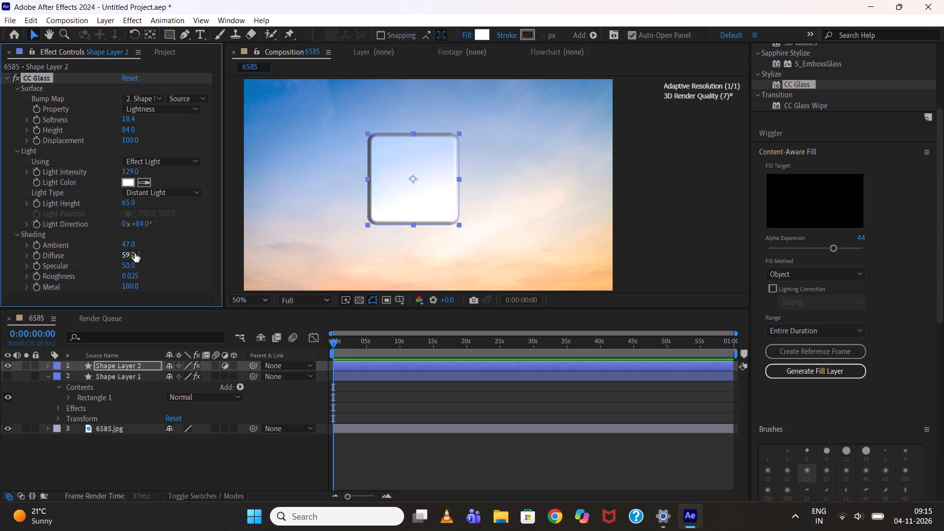
Move Shape Layer 1 and Shape Layer 2 together slightly down over the sky image.
left_click(127, 376, "shift")
left_click_drag(384, 199, 384, 200)
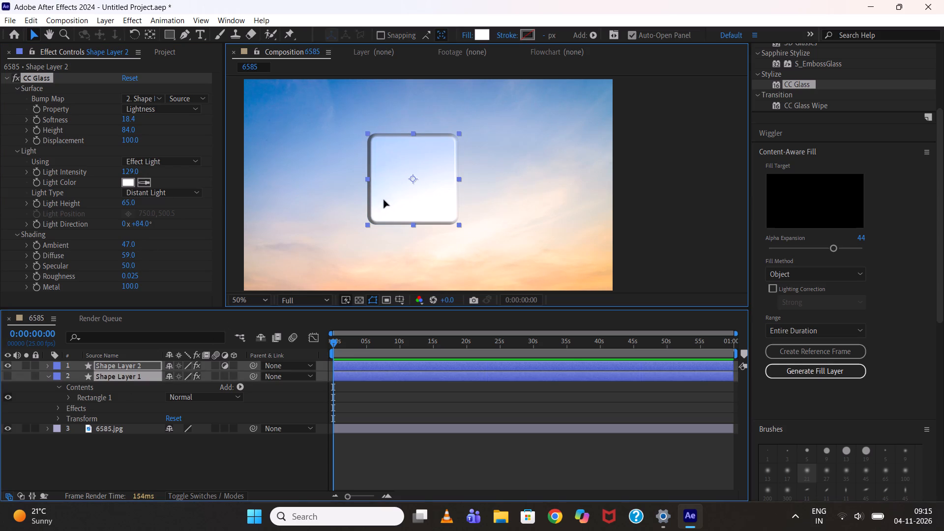
left_click_drag(384, 200, 413, 267)
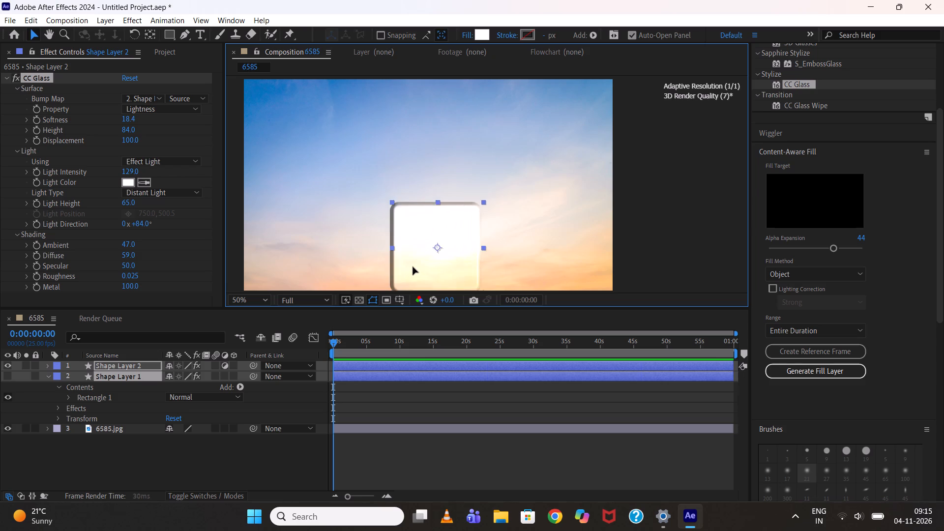
left_click_drag(413, 267, 389, 216)
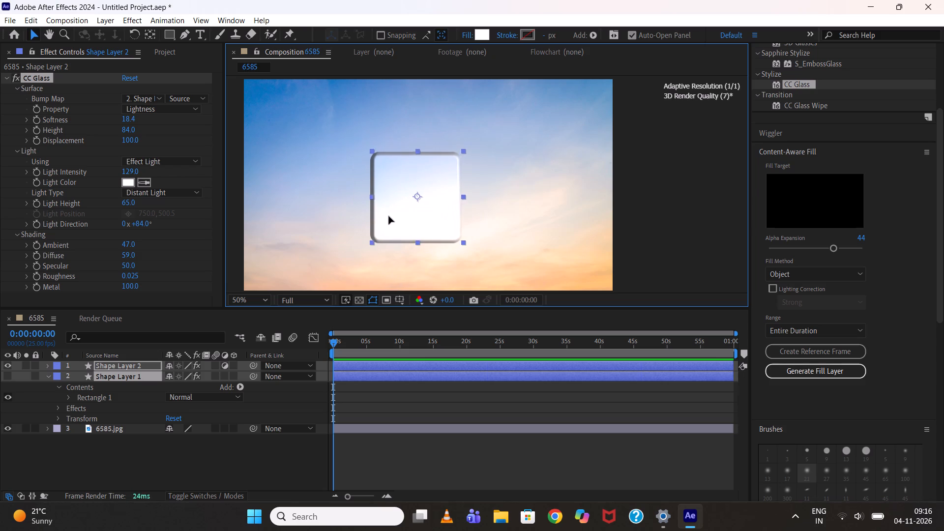
left_click_drag(389, 216, 389, 216)
Set the Light Direction of Shape Layer 2's CC Glass to -36°.
left_click_drag(146, 228, 141, 230)
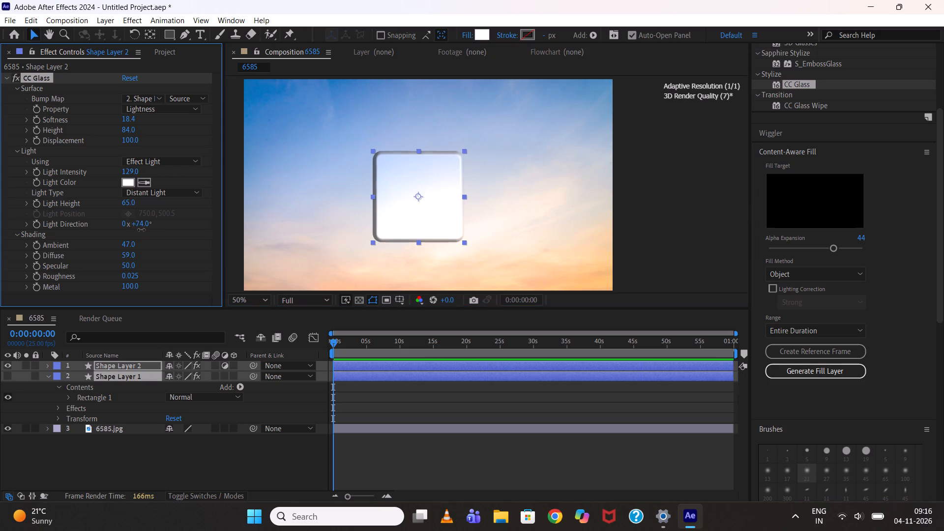
left_click_drag(141, 230, 51, 207)
scroll(48, 177, "up", 1)
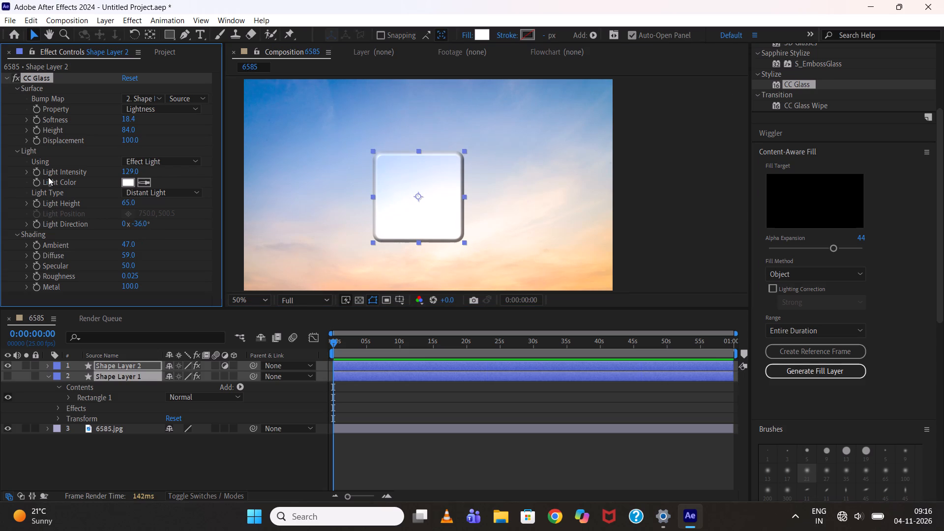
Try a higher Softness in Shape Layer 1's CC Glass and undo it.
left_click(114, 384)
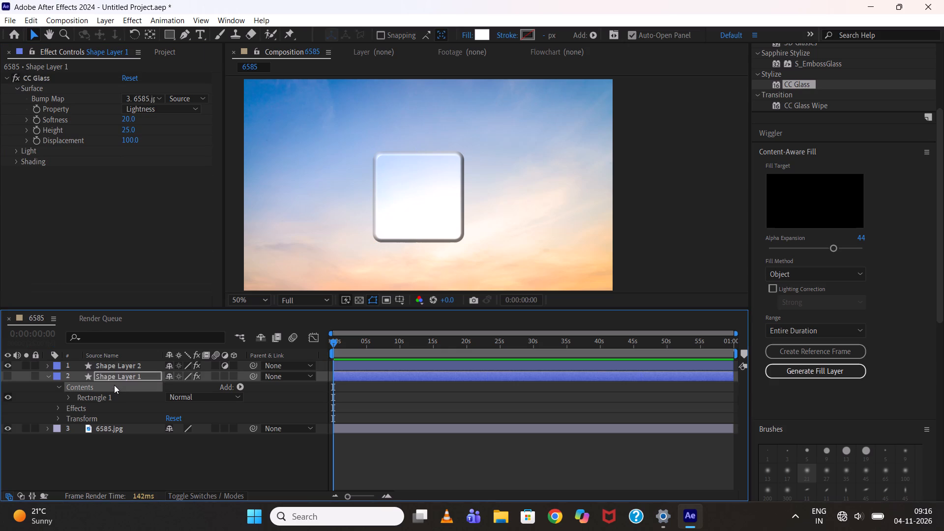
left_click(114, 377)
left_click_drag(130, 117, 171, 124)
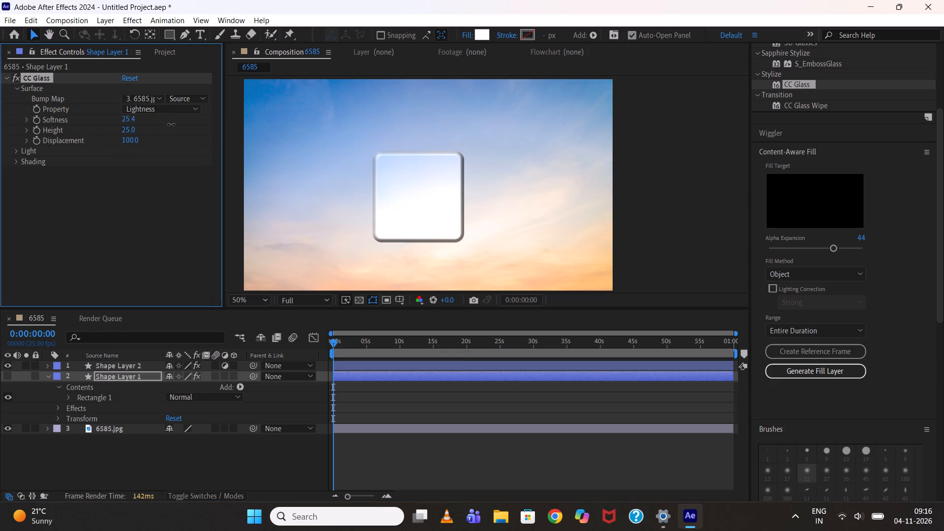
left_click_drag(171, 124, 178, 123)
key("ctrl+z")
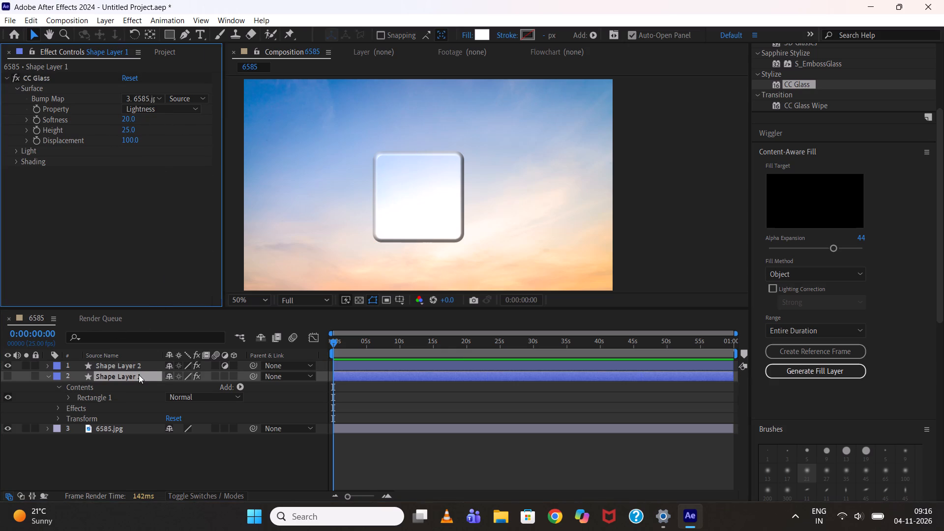
Compare the glass square with Shape Layer 1 shown and hidden, leaving that layer hidden, and inspect the bevelled edges up close.
left_click(139, 366)
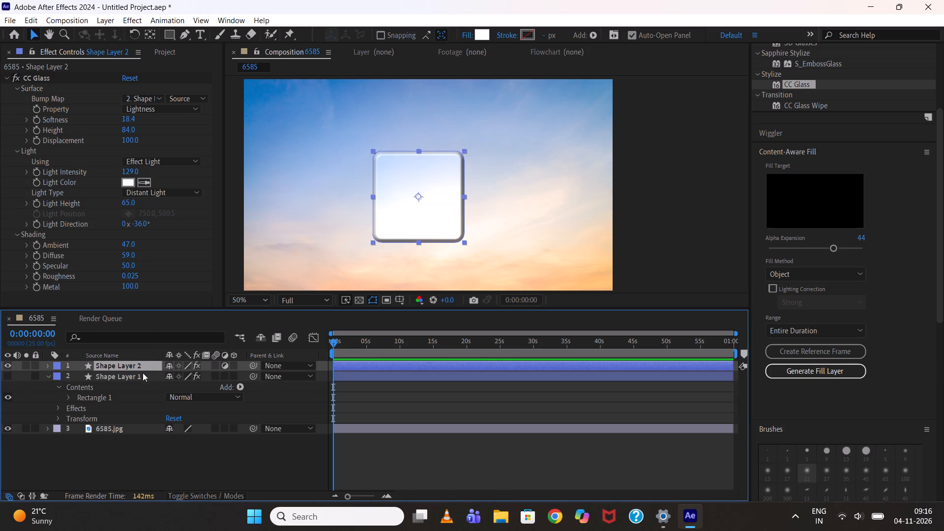
left_click(143, 373)
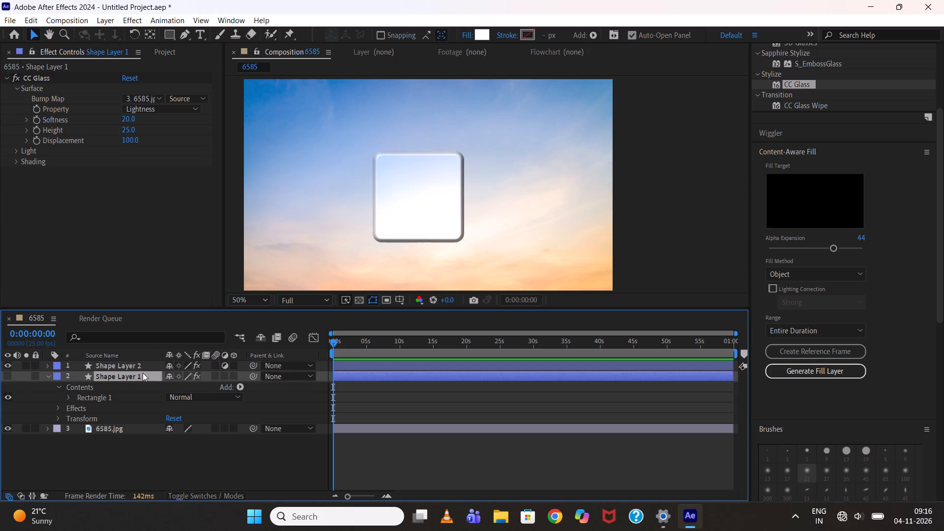
left_click(6, 373)
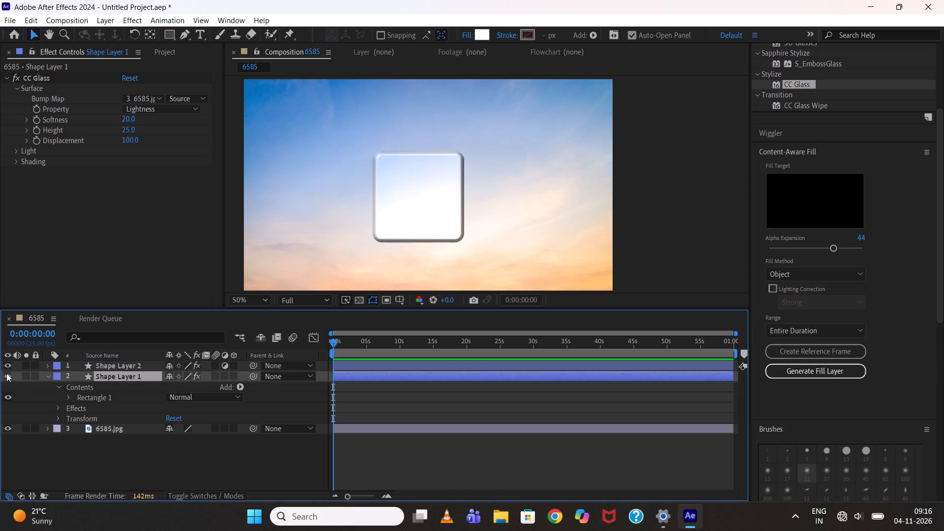
left_click(6, 373)
left_click(6, 373)
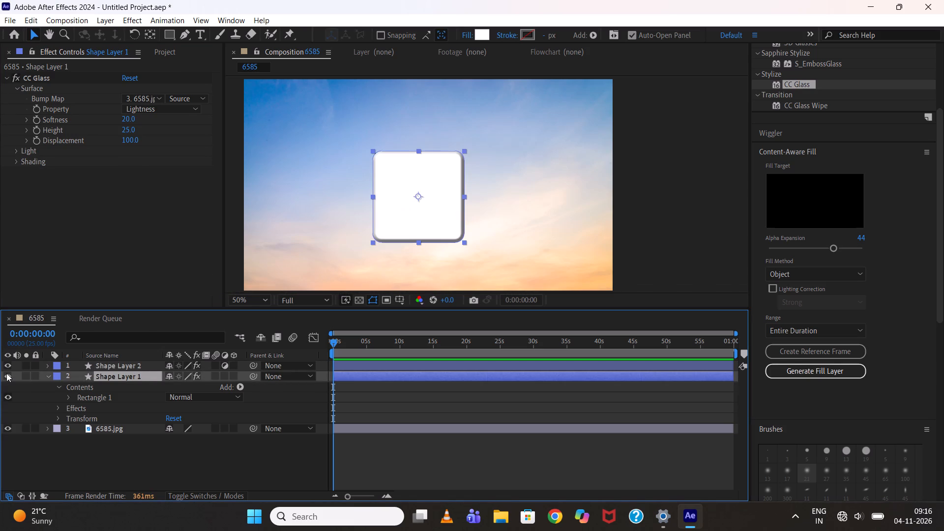
left_click(387, 420)
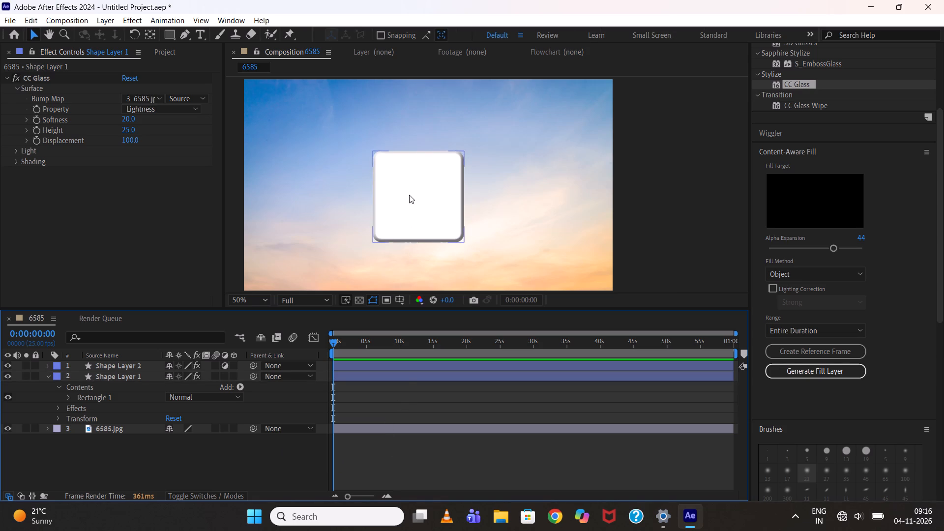
left_click(7, 376)
scroll(444, 142, "up", 1)
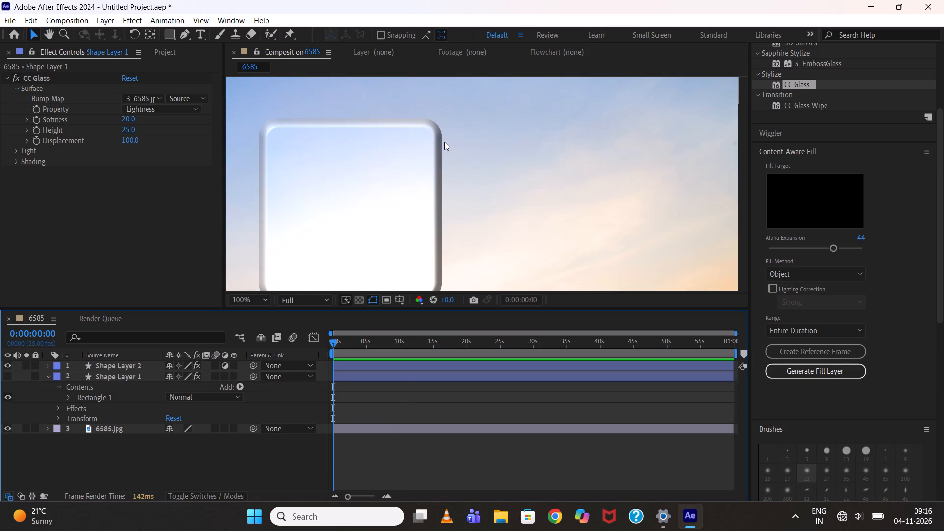
scroll(388, 161, "down", 1)
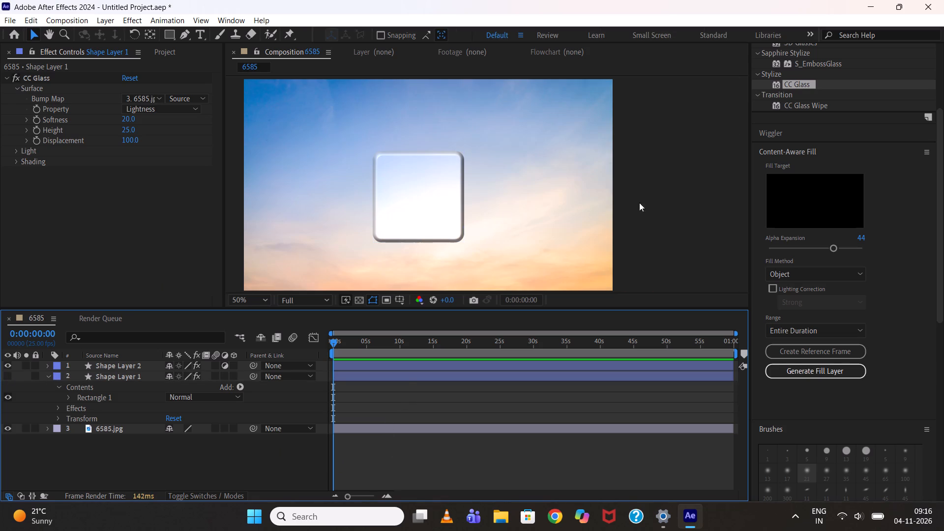
left_click(651, 202)
scroll(445, 222, "down", 1)
scroll(445, 222, "up", 1)
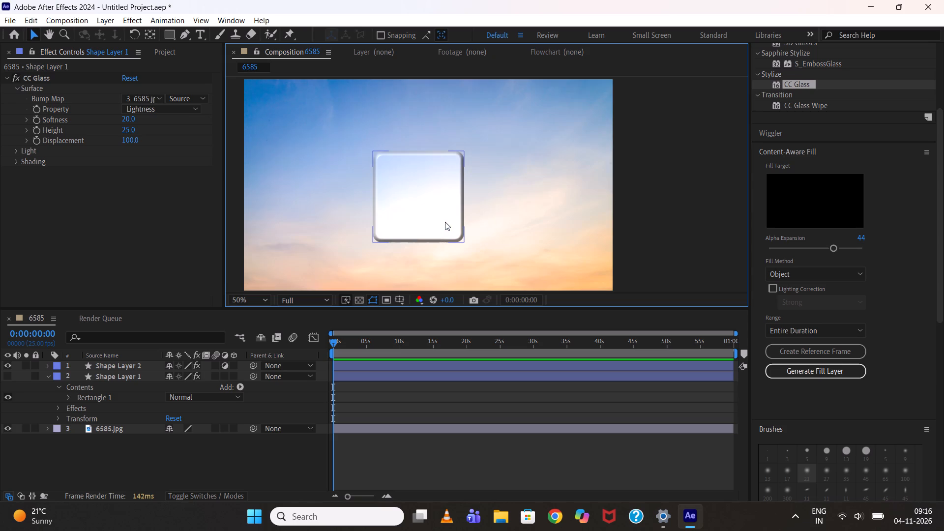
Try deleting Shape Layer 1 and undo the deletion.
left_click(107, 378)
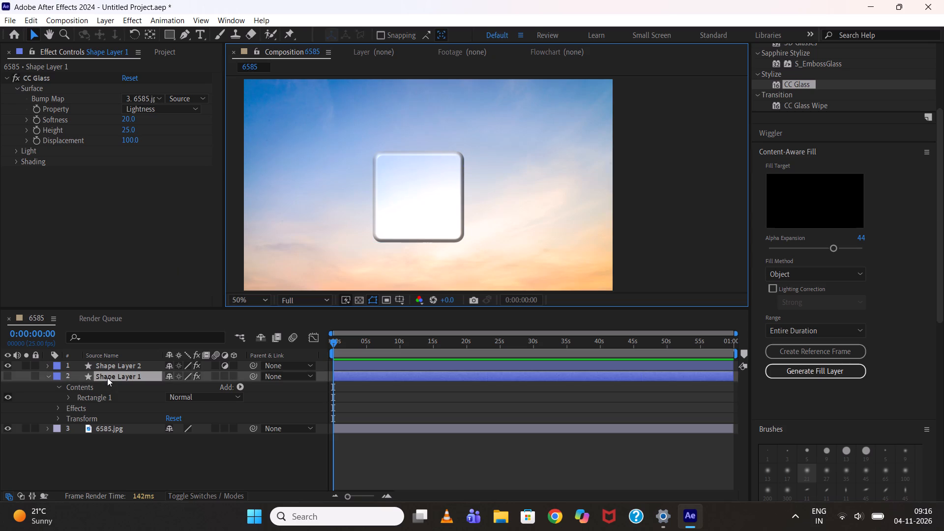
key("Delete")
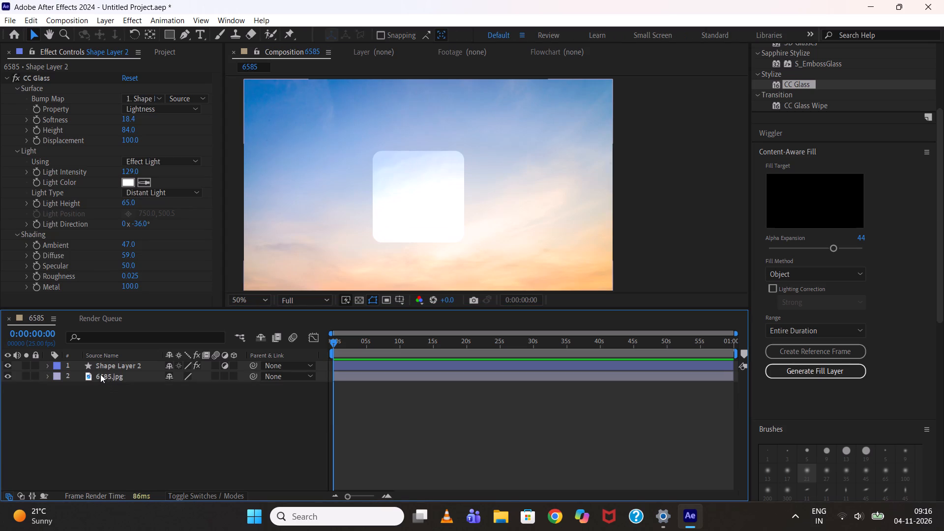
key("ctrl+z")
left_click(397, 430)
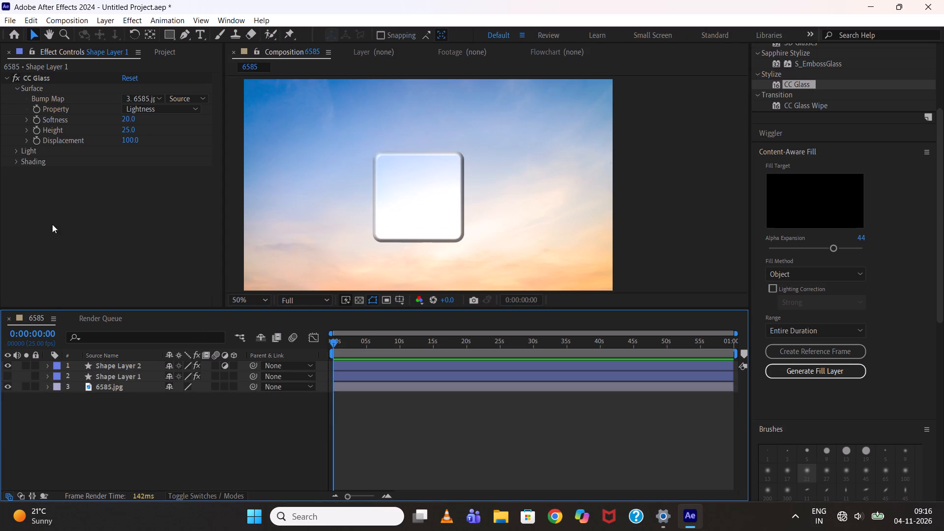
Set the Displacement of Shape Layer 1's CC Glass to 500.
left_click(121, 375)
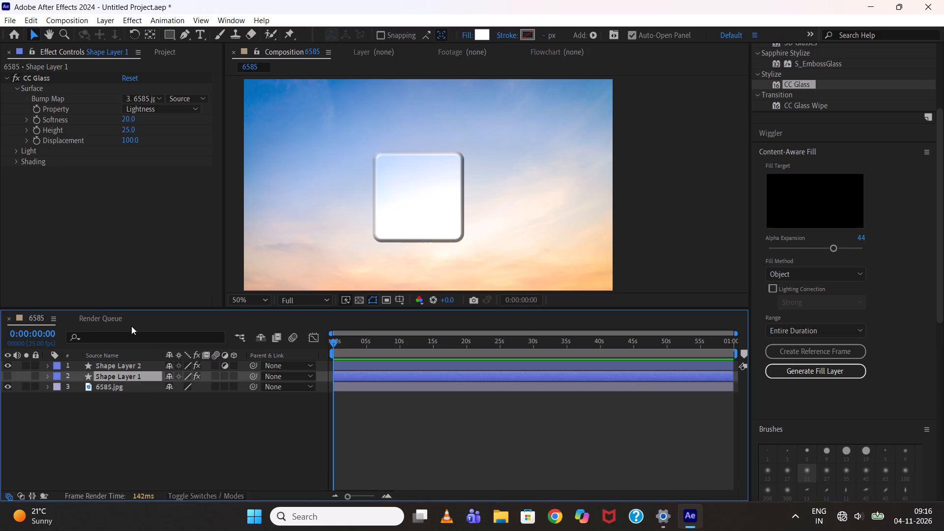
left_click_drag(135, 140, 405, 174)
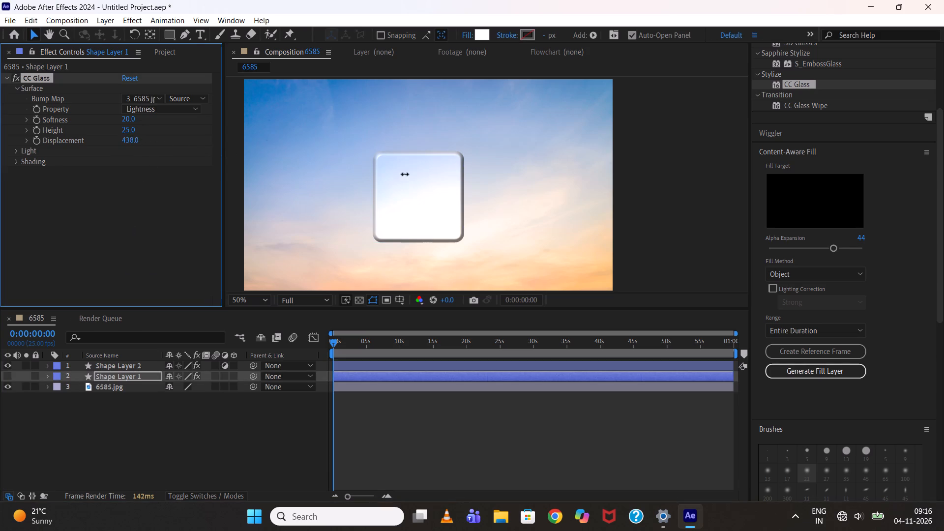
left_click_drag(405, 174, 621, 194)
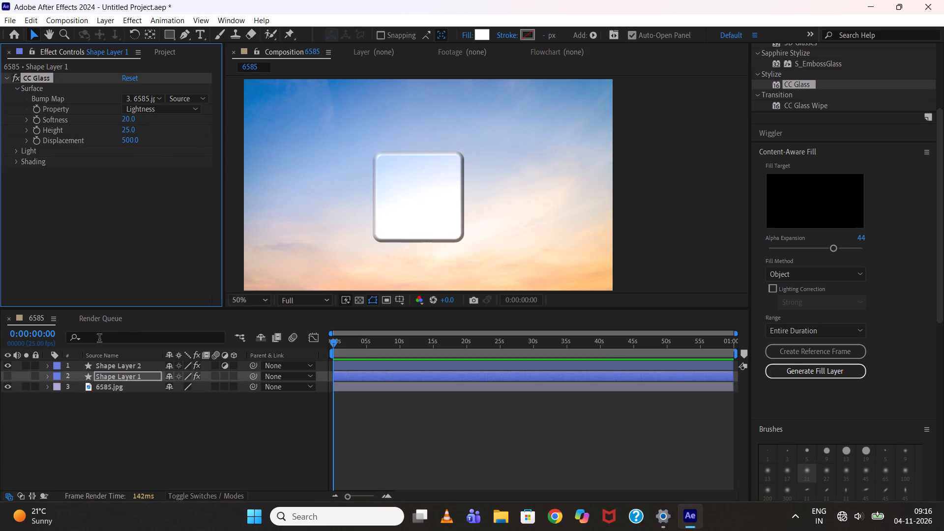
Move Shape Layer 2 and Shape Layer 1 together to position 998, 664 and inspect the glass square's edges up close.
left_click(106, 365, "shift")
left_click_drag(433, 222, 475, 264)
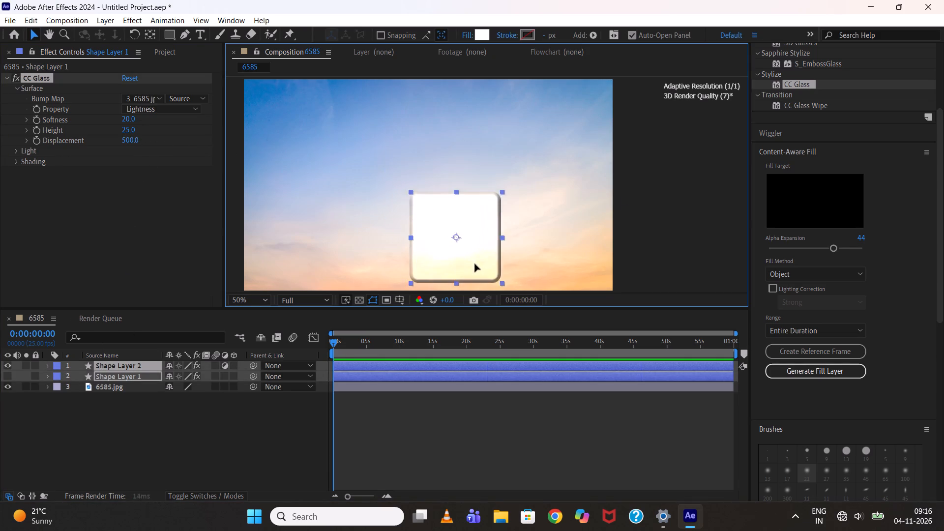
left_click_drag(475, 264, 504, 268)
middle_click_drag(526, 266, 511, 224)
scroll(511, 222, "up", 1)
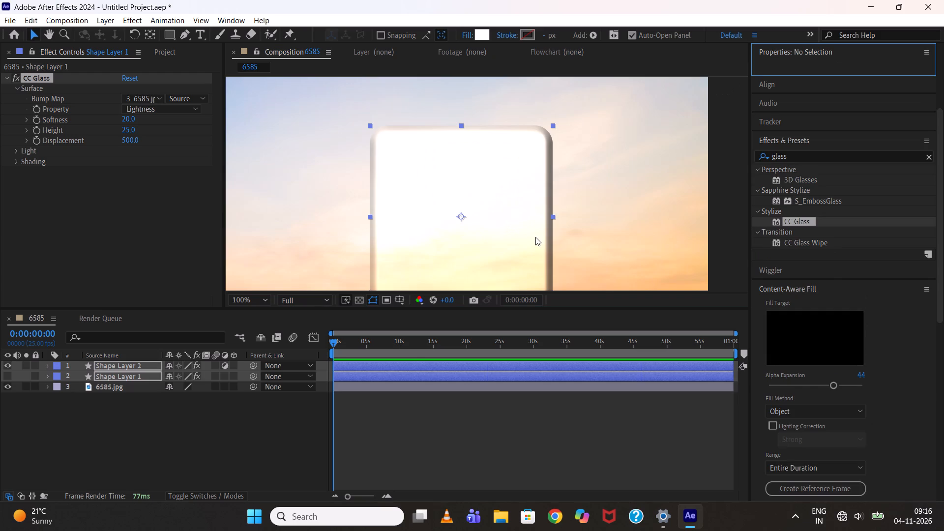
middle_click_drag(524, 225, 502, 176)
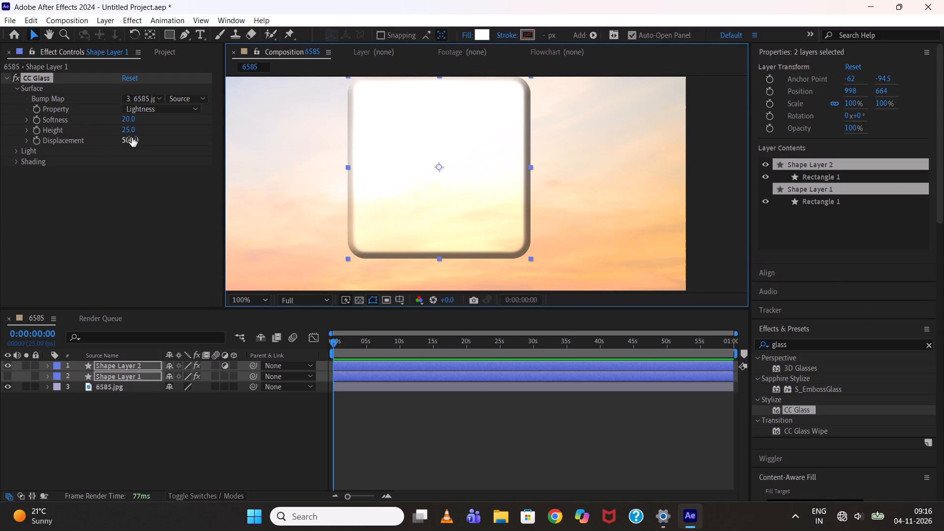
left_click_drag(132, 138, 579, 208)
right_click_drag(562, 203, 571, 212)
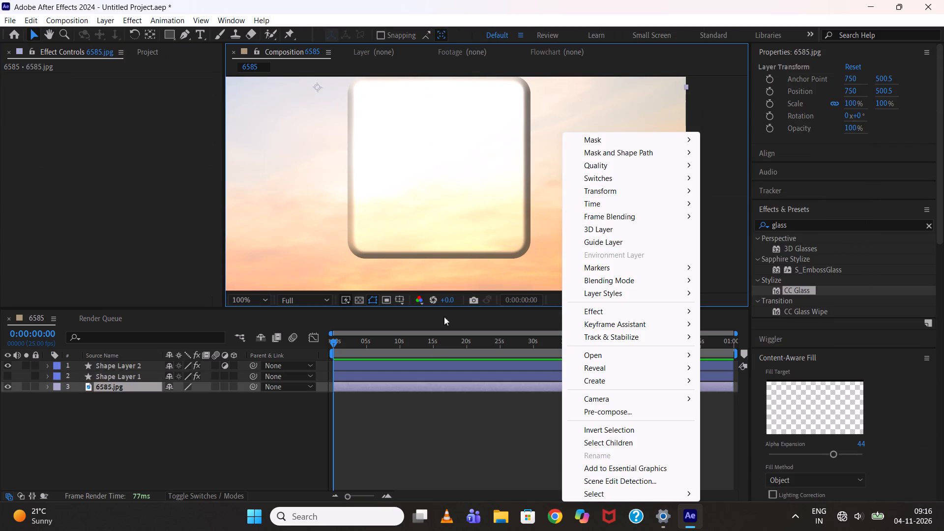
left_click(433, 406)
scroll(476, 190, "down", 1)
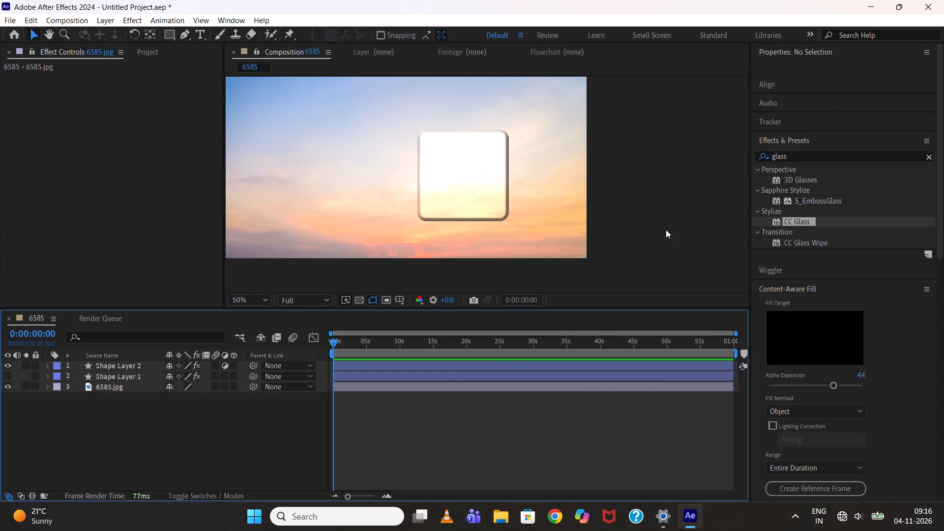
Search the effects for "disp" and apply Displacement Map to Shape Layer 1.
right_click_drag(786, 168, 785, 175)
left_click_drag(802, 156, 791, 159)
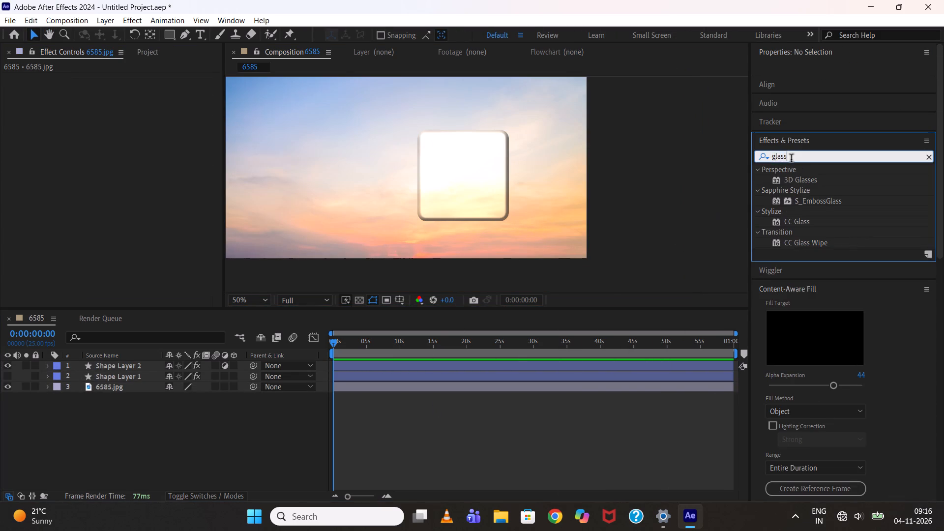
left_click_drag(791, 159, 763, 167)
type("disp;")
key("BackSpace")
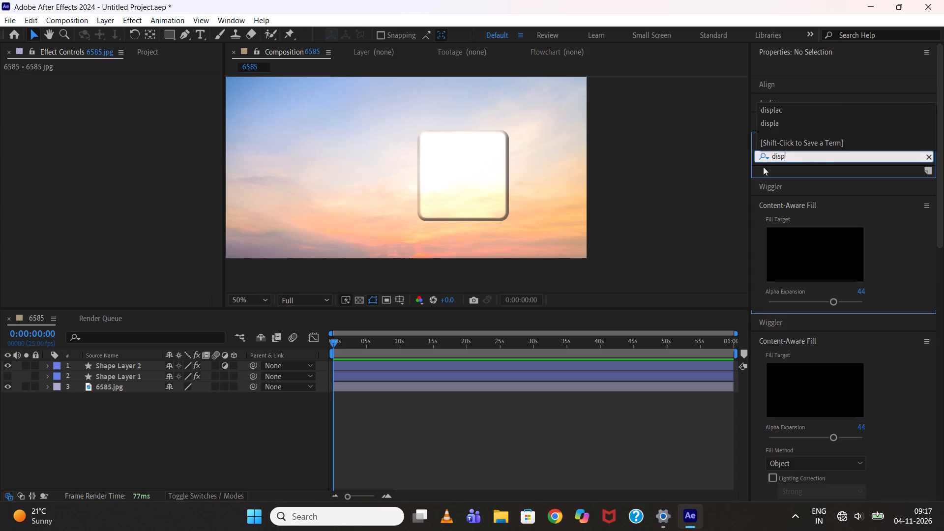
left_click_drag(805, 241, 789, 245)
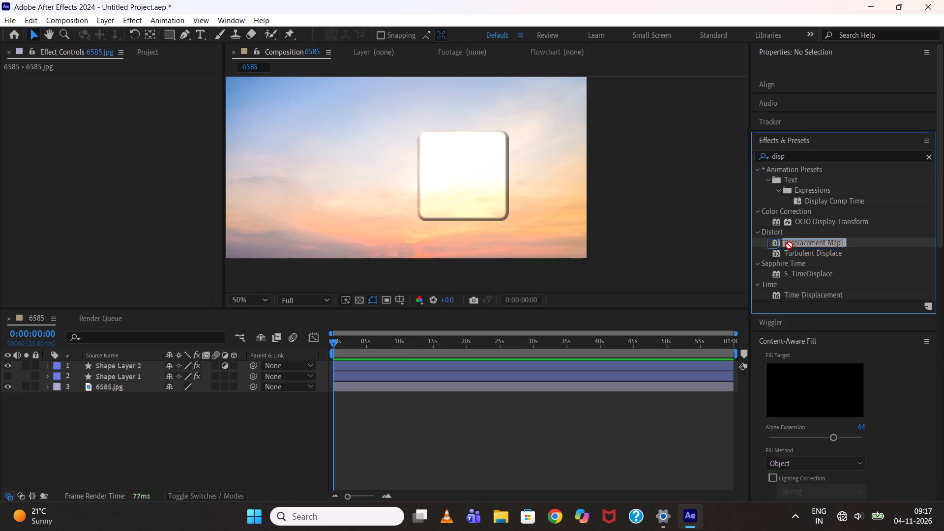
left_click_drag(789, 245, 415, 373)
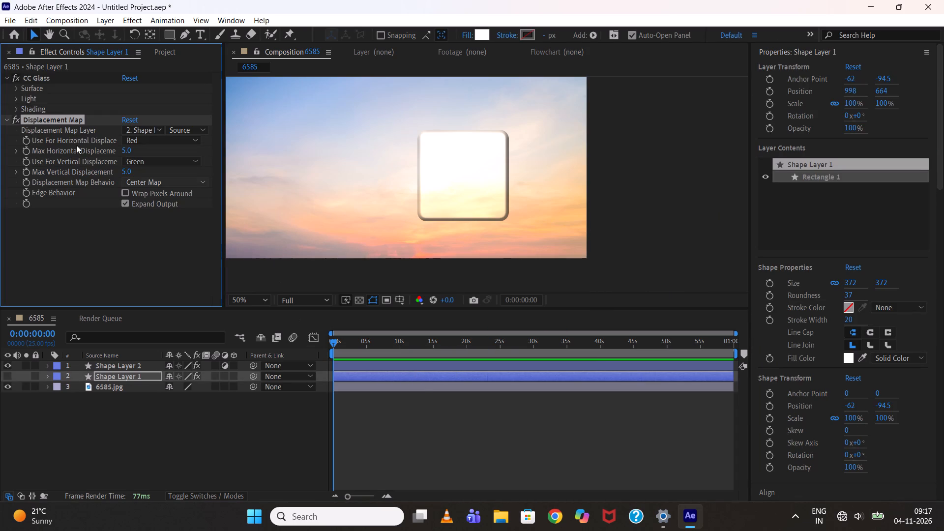
Set Shape Layer 1's Displacement Map to use 6585.jpg, with Max Horizontal Displacement 134 and Max Vertical Displacement 252.
left_click(132, 129)
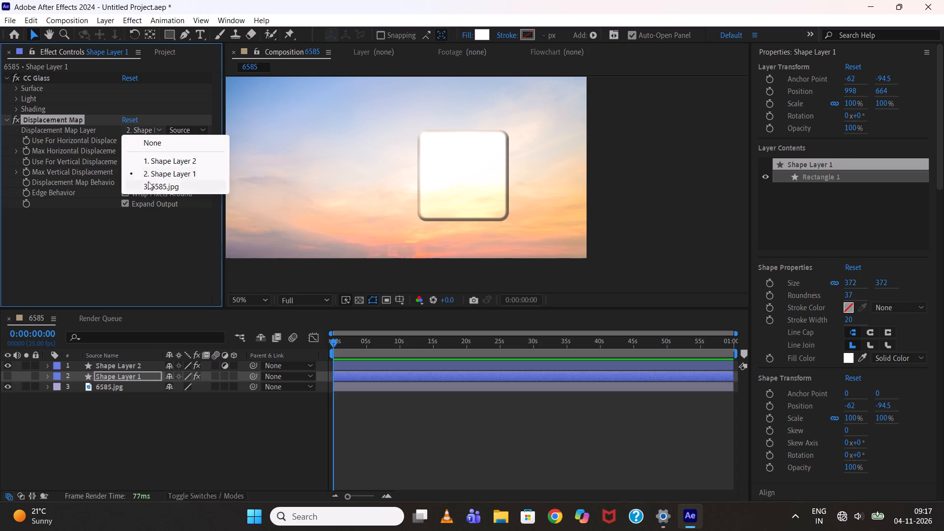
left_click(148, 182)
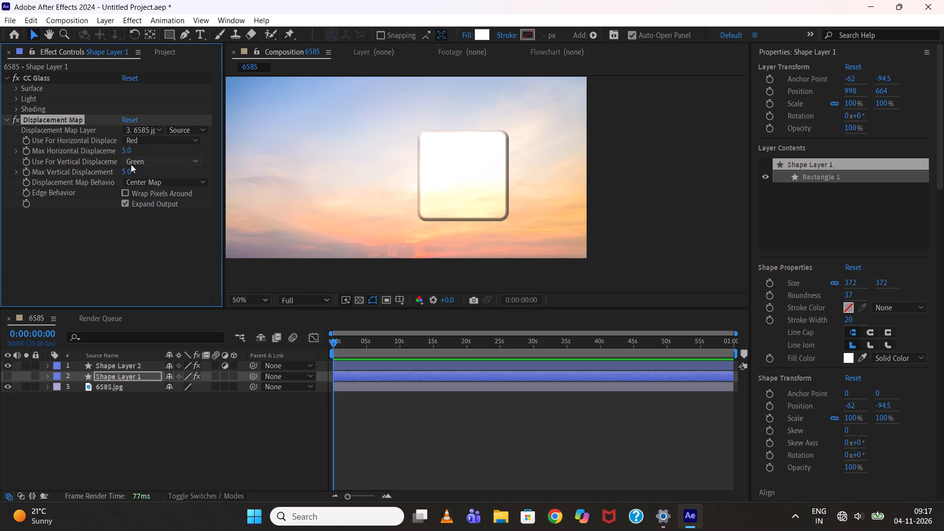
left_click_drag(129, 149, 177, 140)
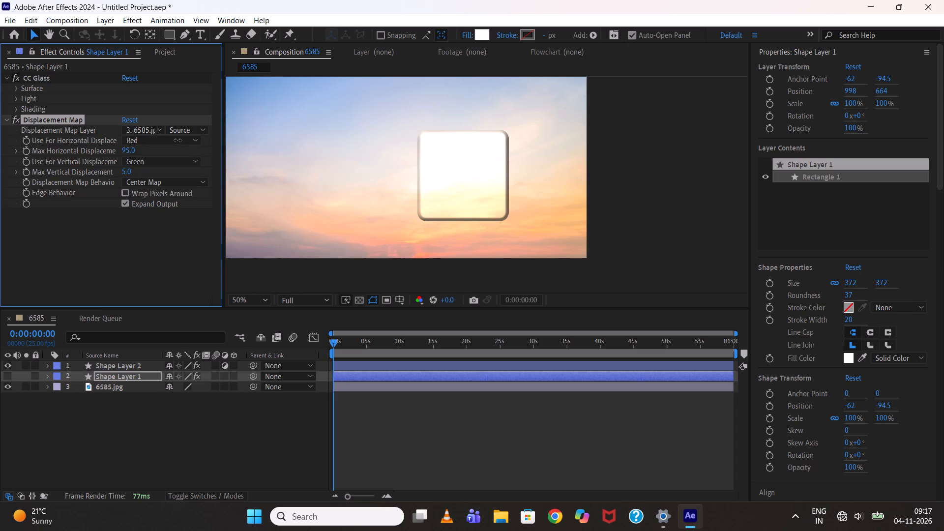
left_click_drag(177, 140, 233, 174)
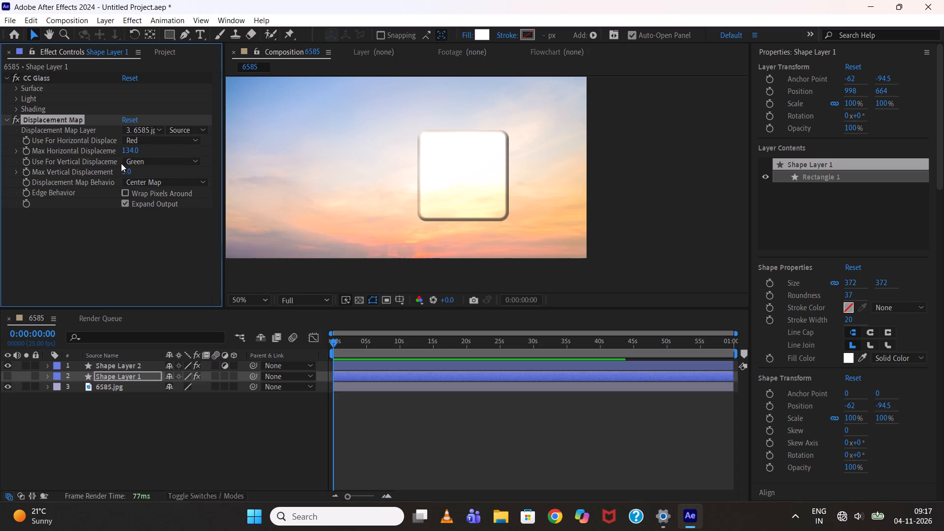
left_click_drag(126, 169, 276, 168)
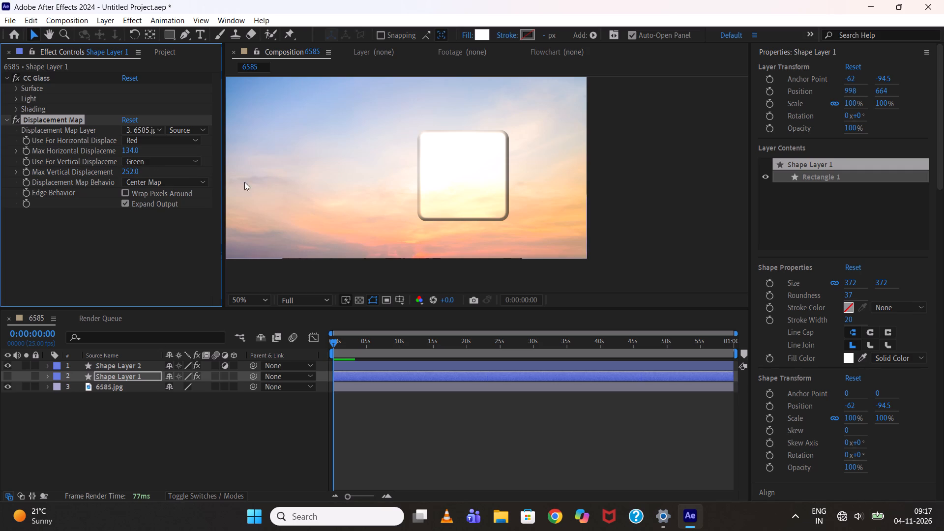
Show Shape Layer 1 to check its displaced shape, and return it to hidden.
left_click(5, 375)
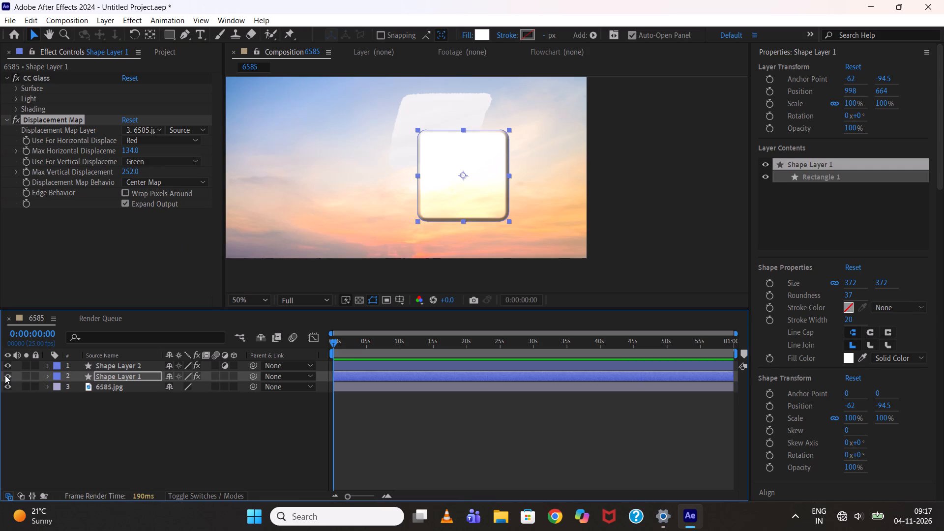
double_click(5, 375)
key("ctrl+z")
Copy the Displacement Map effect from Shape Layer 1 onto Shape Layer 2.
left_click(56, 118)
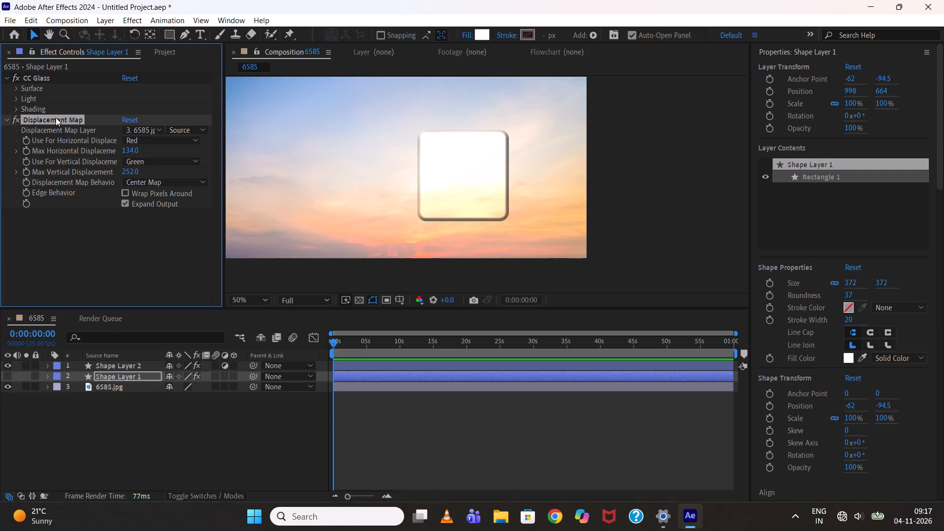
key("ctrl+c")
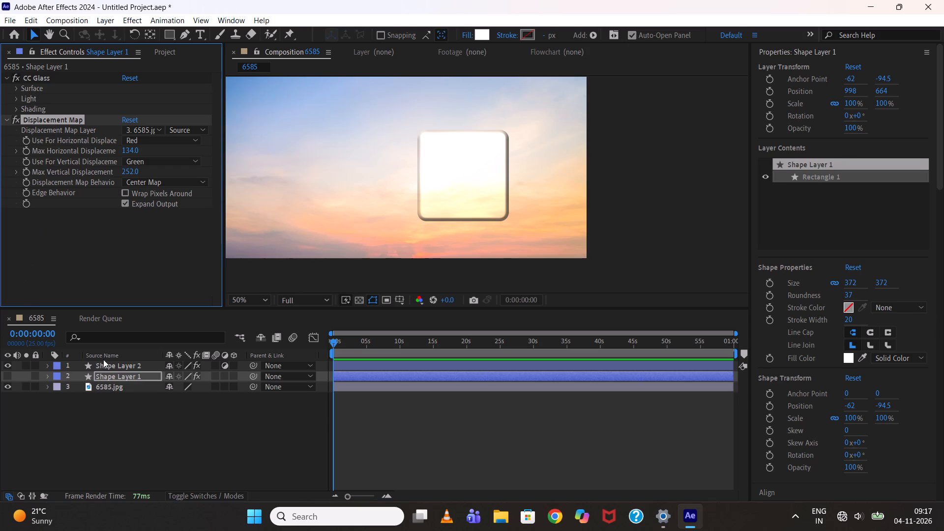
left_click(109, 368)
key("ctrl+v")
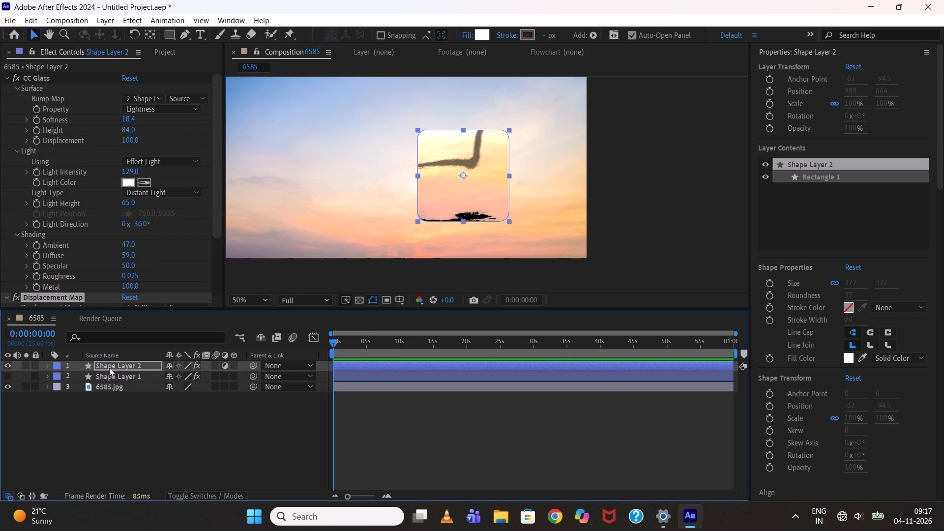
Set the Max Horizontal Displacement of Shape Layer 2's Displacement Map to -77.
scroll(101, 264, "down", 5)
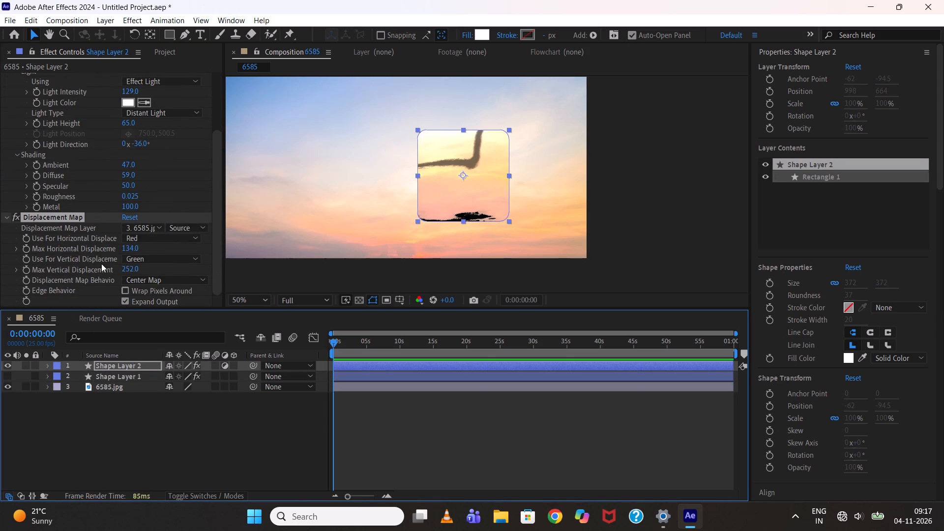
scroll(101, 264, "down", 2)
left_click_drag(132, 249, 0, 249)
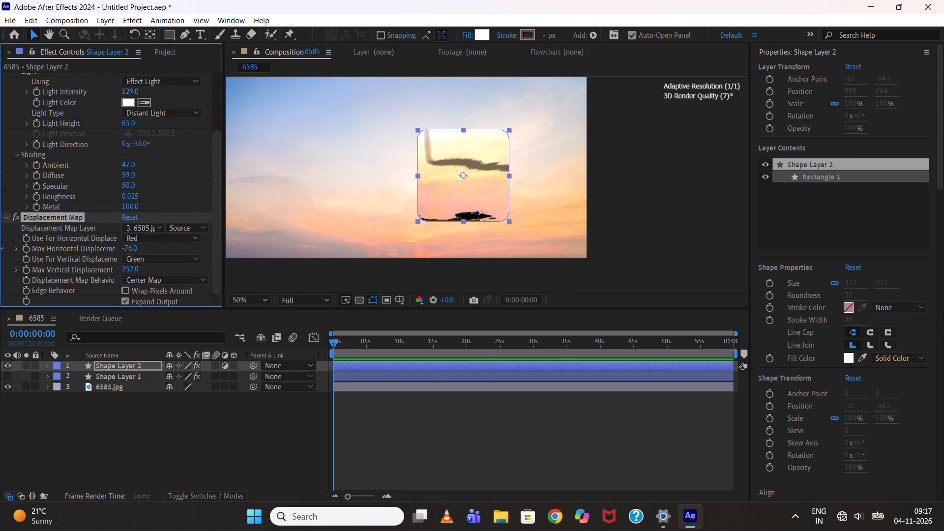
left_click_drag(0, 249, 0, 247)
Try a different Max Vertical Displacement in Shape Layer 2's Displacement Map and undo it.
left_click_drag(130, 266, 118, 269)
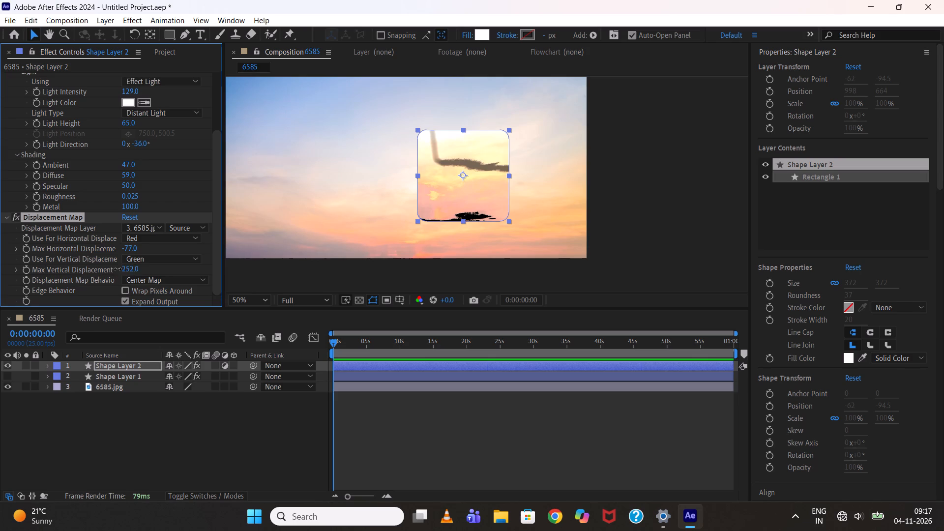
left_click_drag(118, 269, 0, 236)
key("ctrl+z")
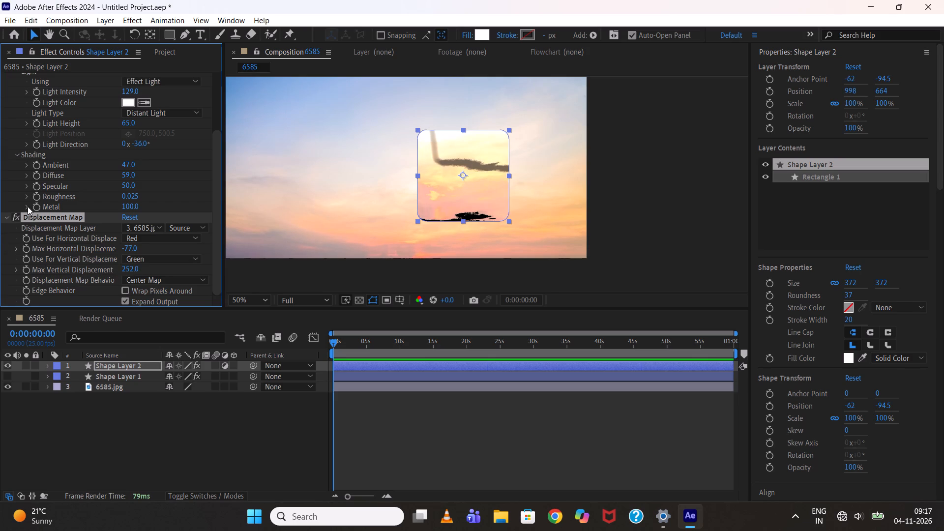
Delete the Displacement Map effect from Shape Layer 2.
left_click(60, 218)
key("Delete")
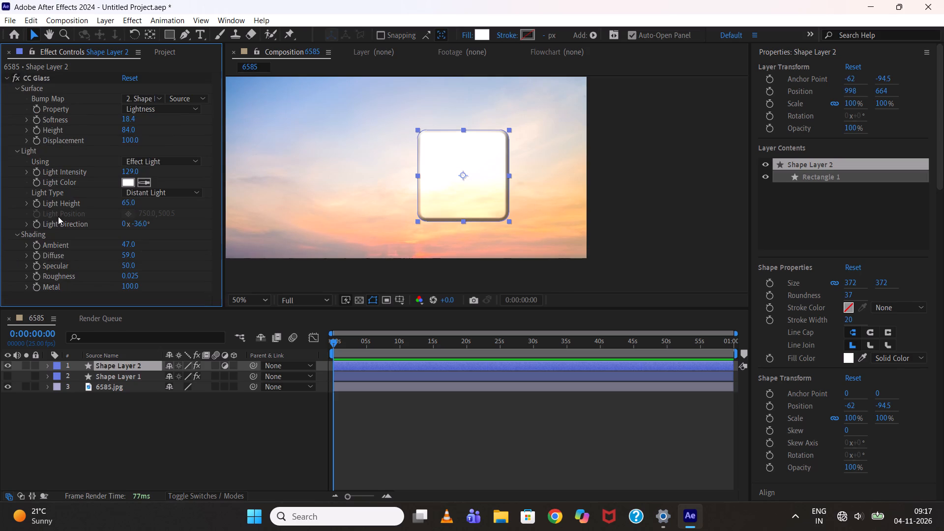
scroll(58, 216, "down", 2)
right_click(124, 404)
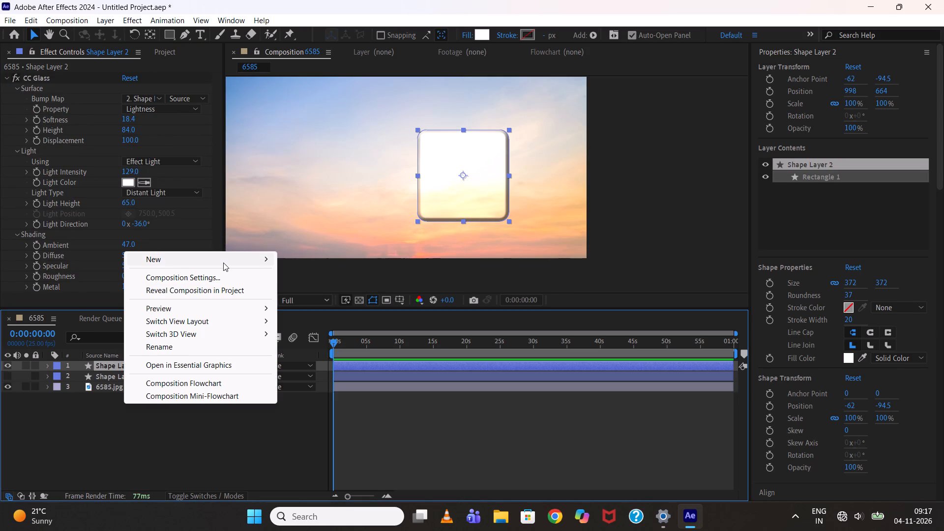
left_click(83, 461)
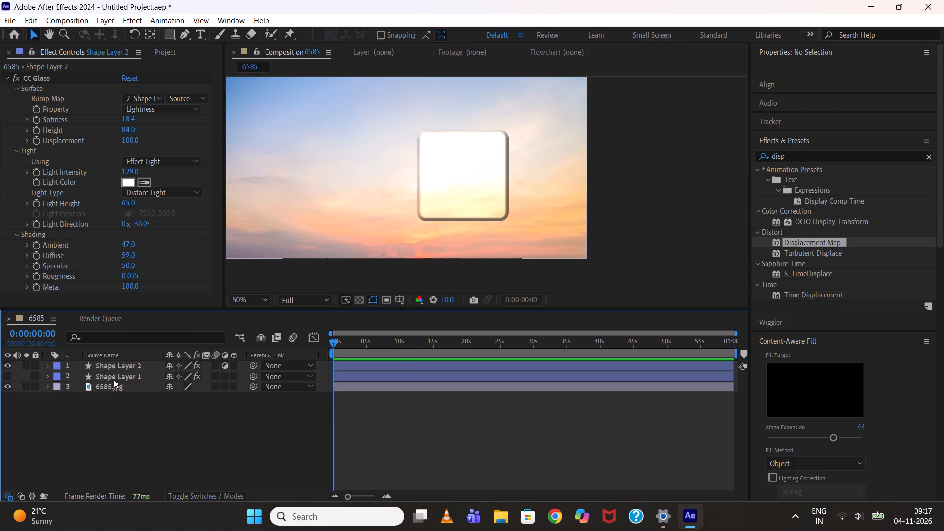
Duplicate Shape Layer 1 and select the copy.
left_click(115, 370)
left_click(118, 374)
key("ctrl+d")
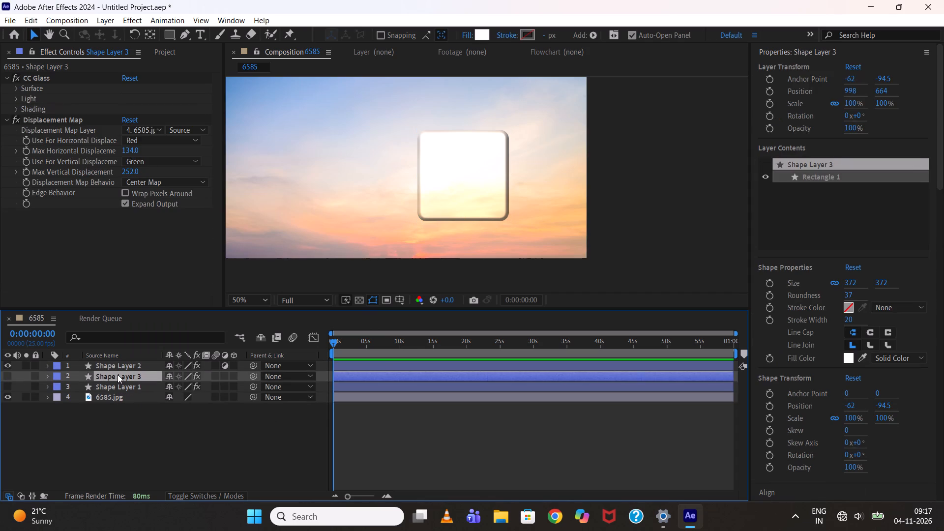
left_click(118, 375)
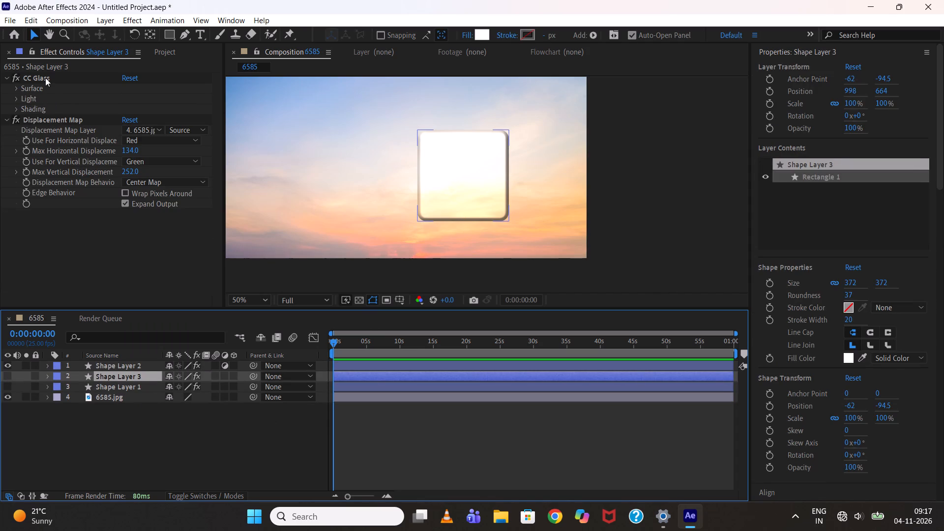
Remove CC Glass and Displacement Map from the duplicated shape layer and make that layer visible.
left_click(45, 78)
key("Delete")
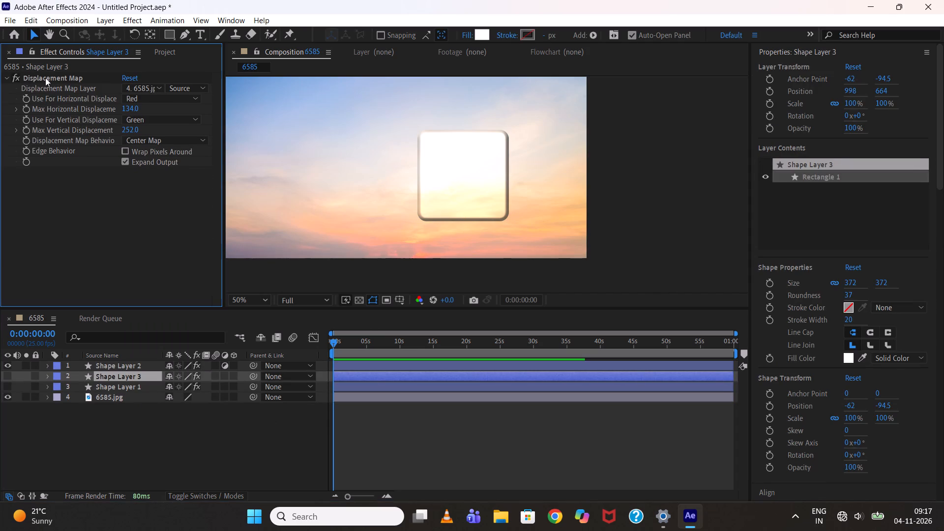
left_click(47, 81)
key("Delete")
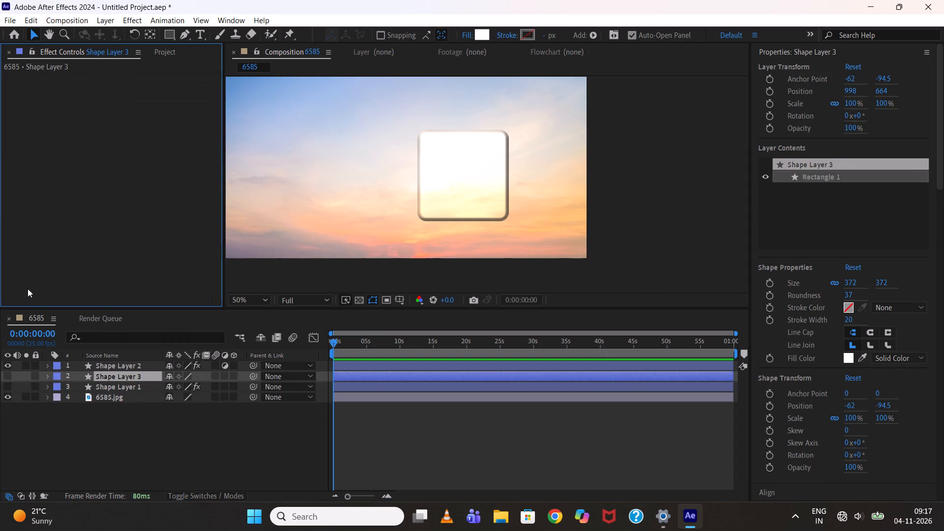
left_click(8, 380)
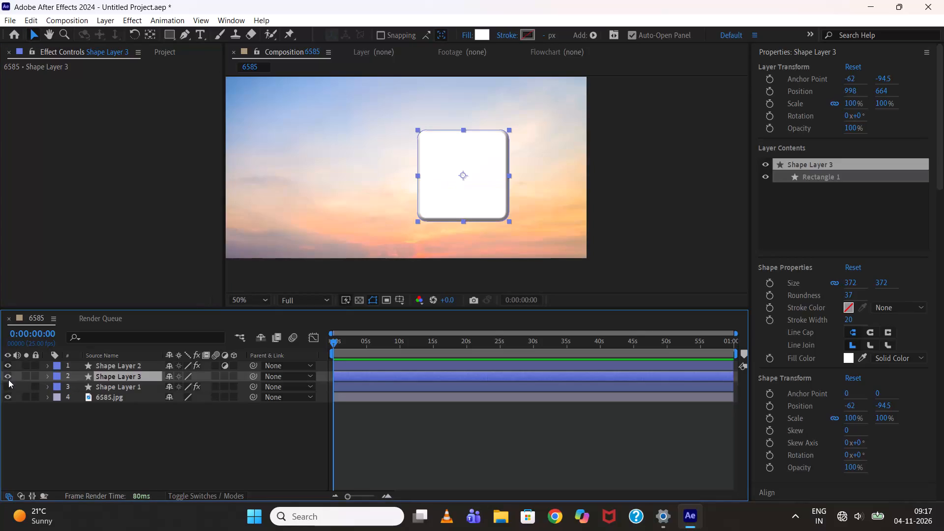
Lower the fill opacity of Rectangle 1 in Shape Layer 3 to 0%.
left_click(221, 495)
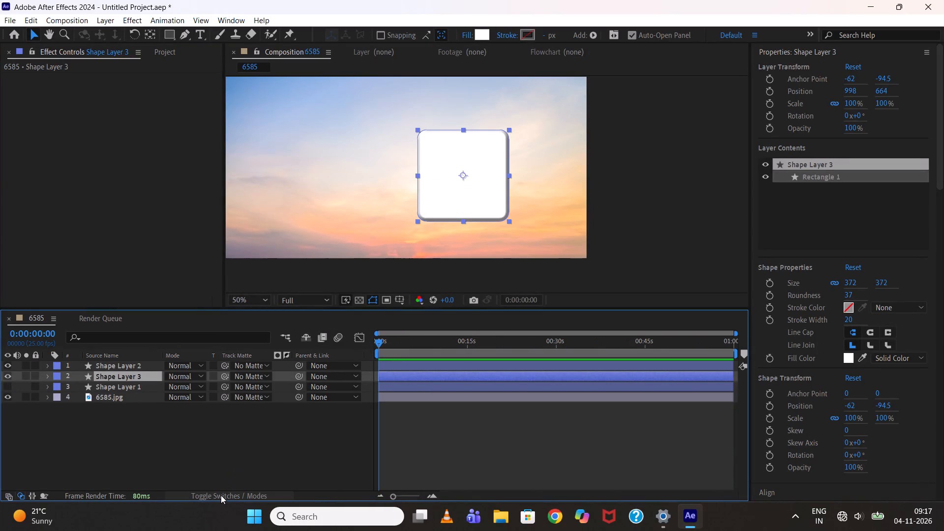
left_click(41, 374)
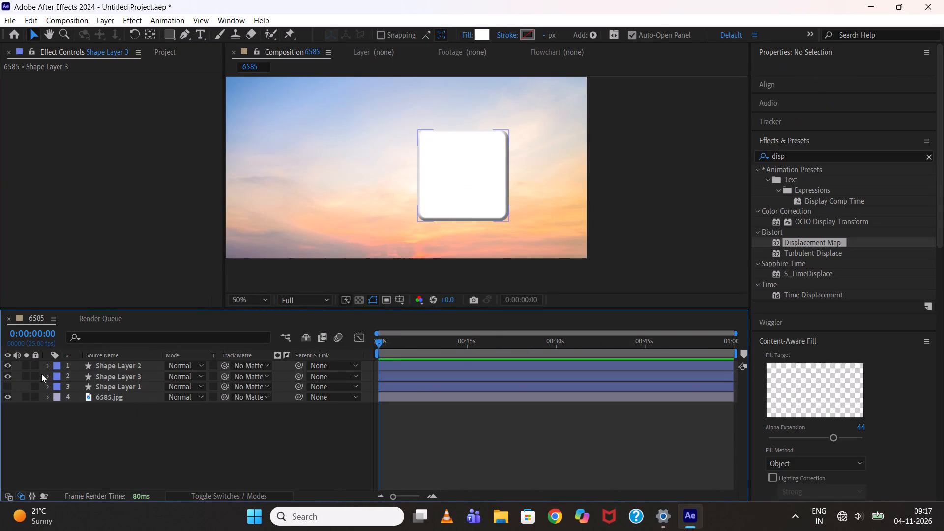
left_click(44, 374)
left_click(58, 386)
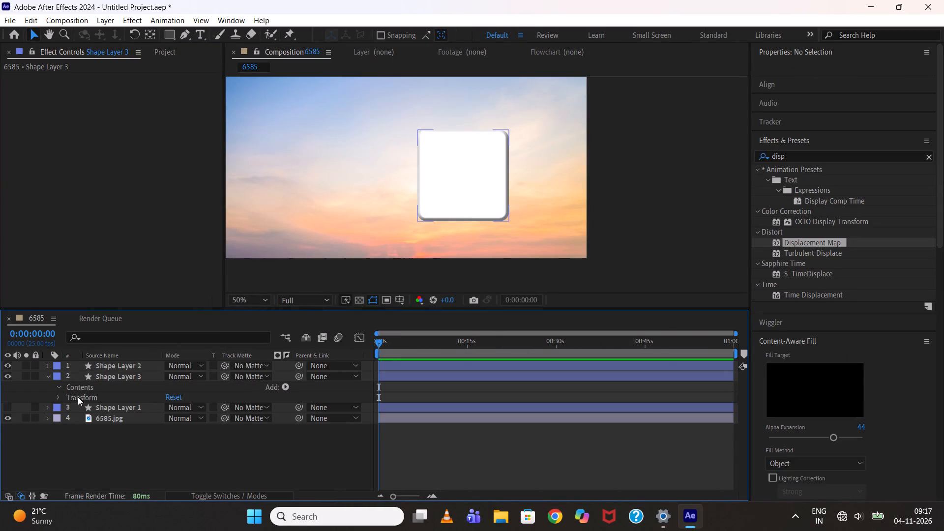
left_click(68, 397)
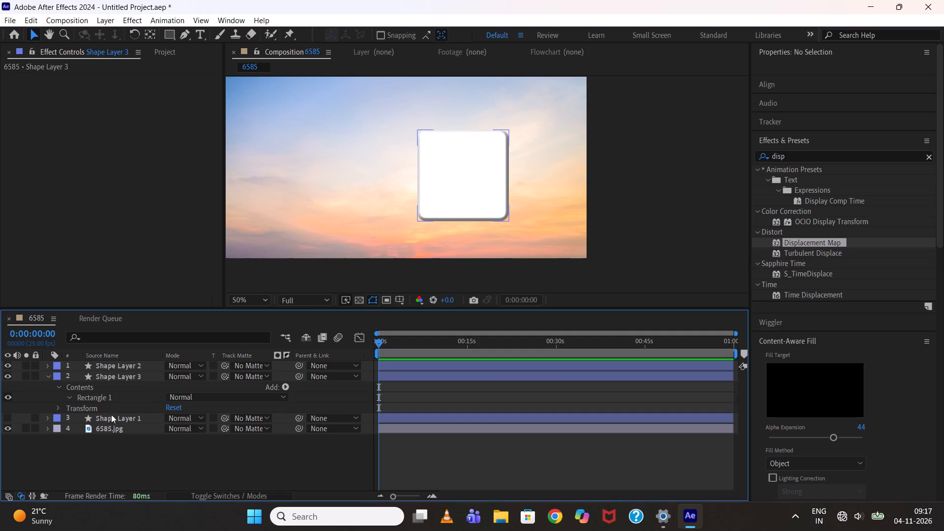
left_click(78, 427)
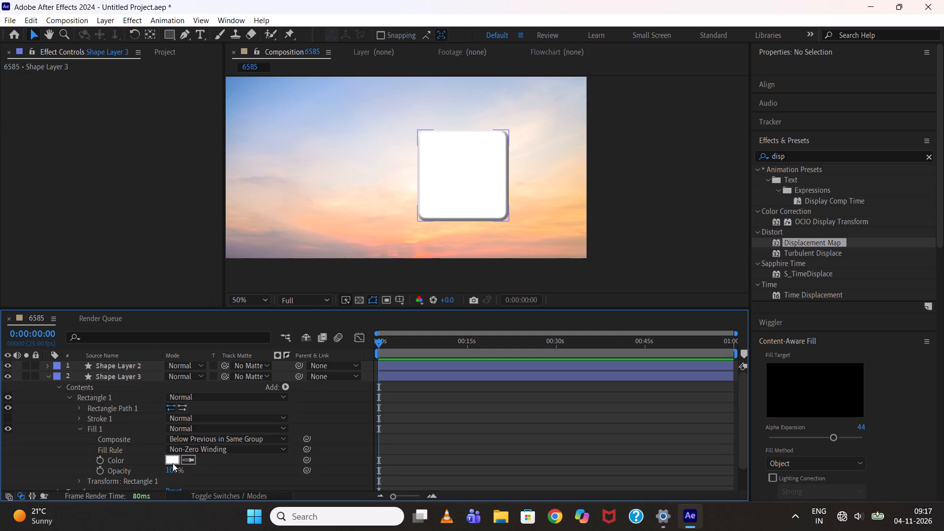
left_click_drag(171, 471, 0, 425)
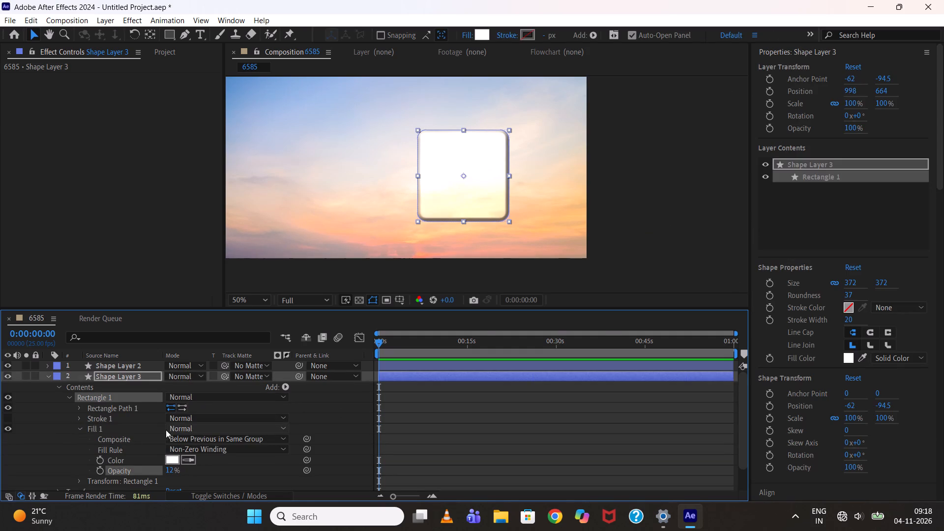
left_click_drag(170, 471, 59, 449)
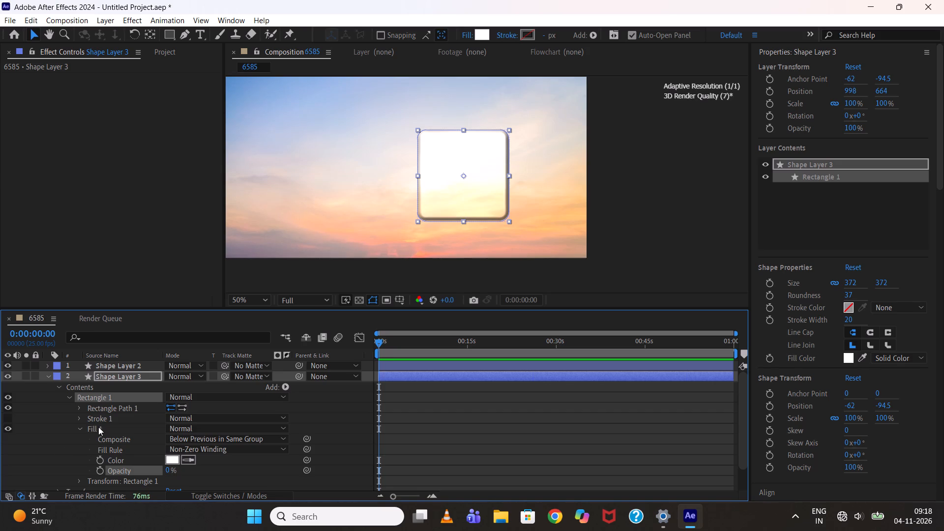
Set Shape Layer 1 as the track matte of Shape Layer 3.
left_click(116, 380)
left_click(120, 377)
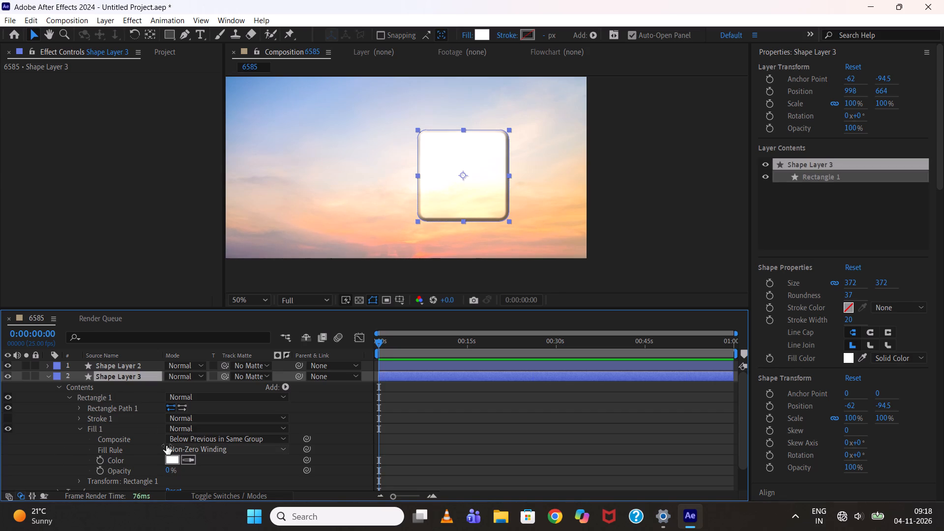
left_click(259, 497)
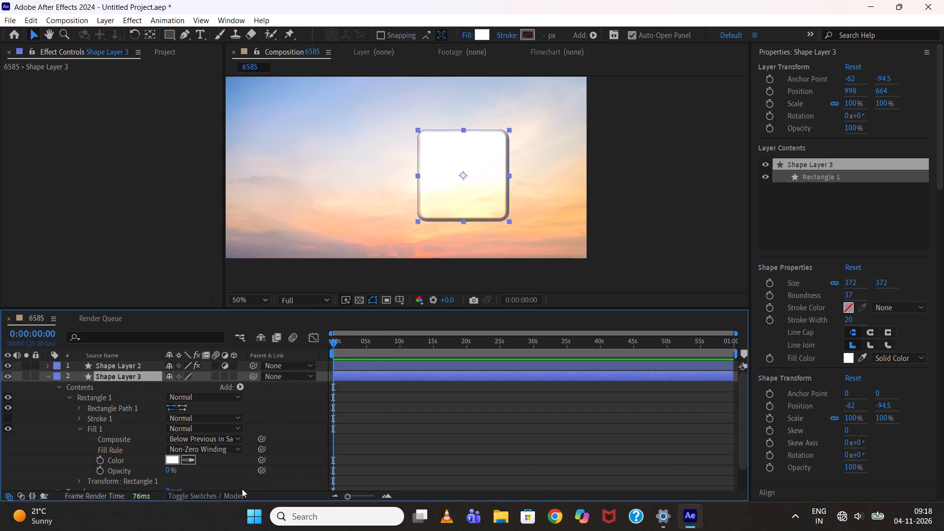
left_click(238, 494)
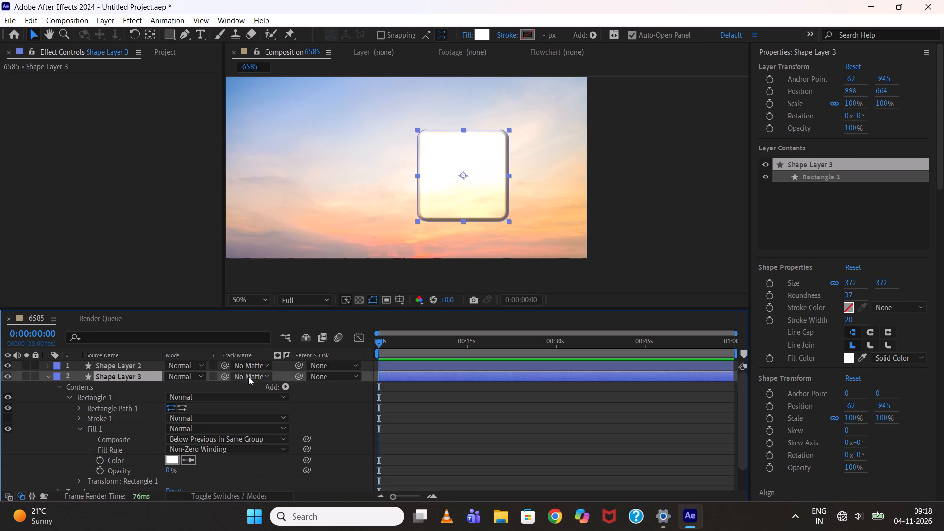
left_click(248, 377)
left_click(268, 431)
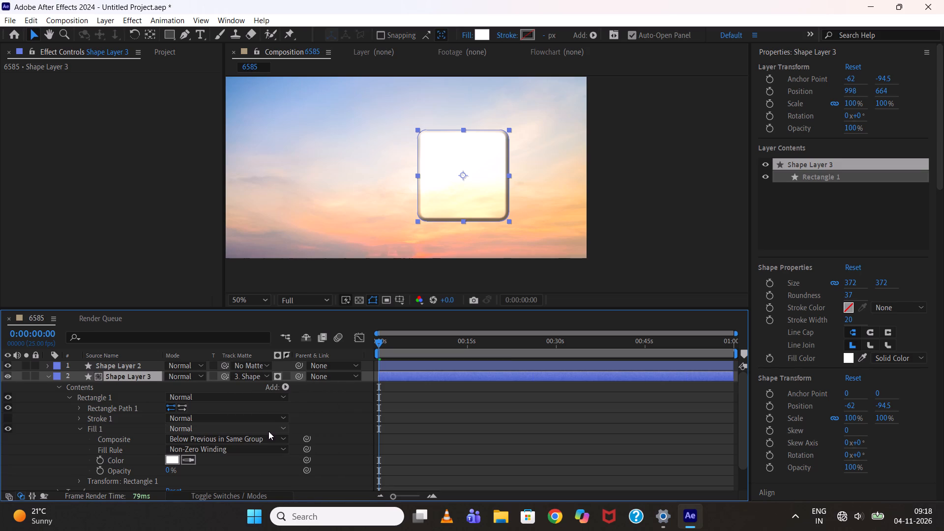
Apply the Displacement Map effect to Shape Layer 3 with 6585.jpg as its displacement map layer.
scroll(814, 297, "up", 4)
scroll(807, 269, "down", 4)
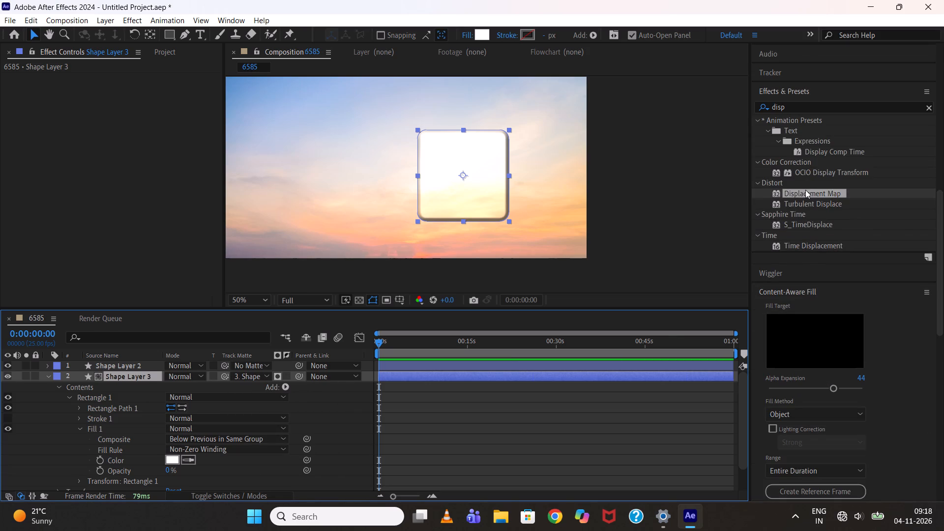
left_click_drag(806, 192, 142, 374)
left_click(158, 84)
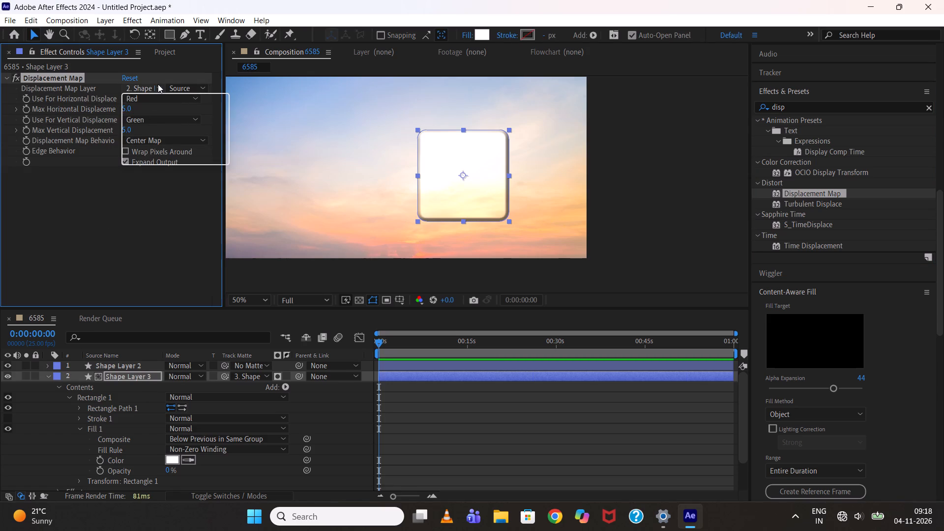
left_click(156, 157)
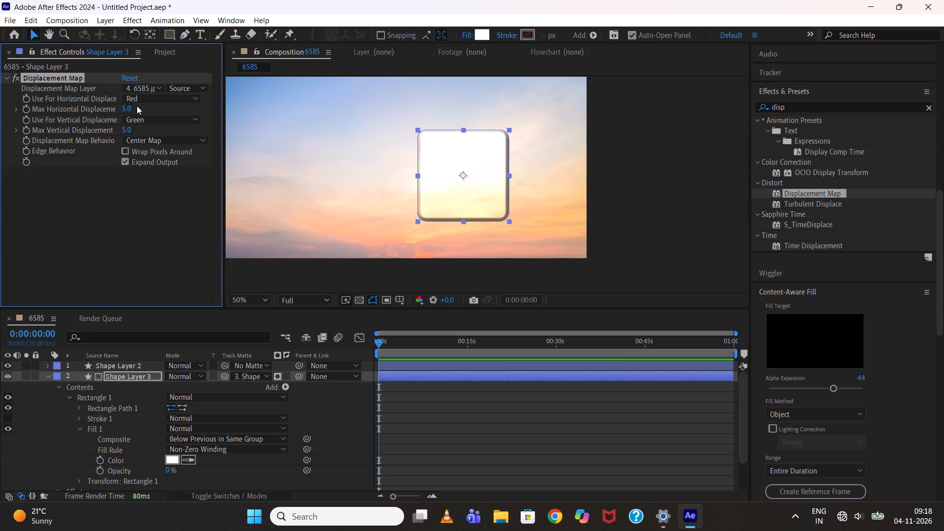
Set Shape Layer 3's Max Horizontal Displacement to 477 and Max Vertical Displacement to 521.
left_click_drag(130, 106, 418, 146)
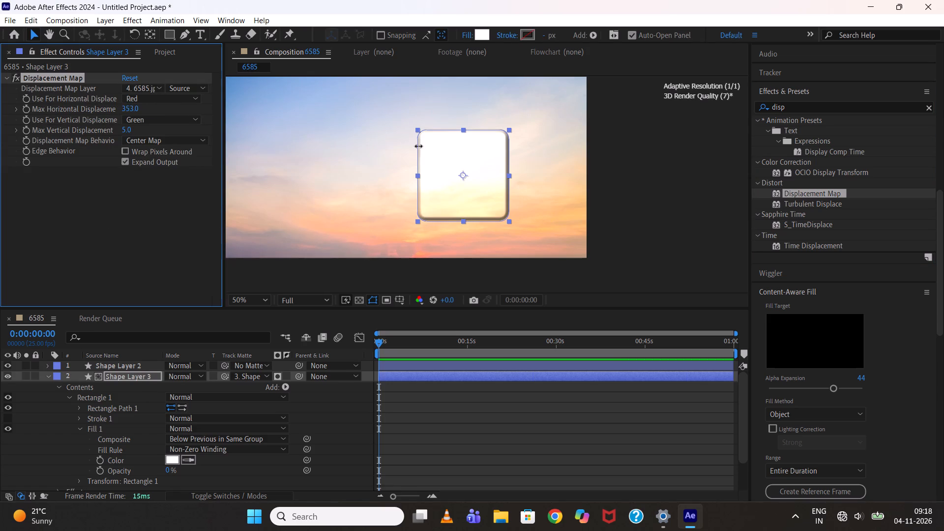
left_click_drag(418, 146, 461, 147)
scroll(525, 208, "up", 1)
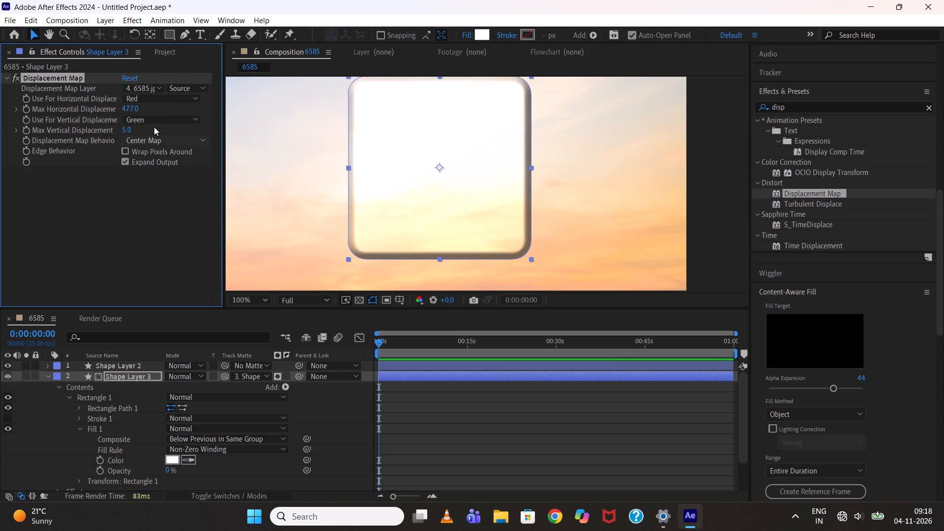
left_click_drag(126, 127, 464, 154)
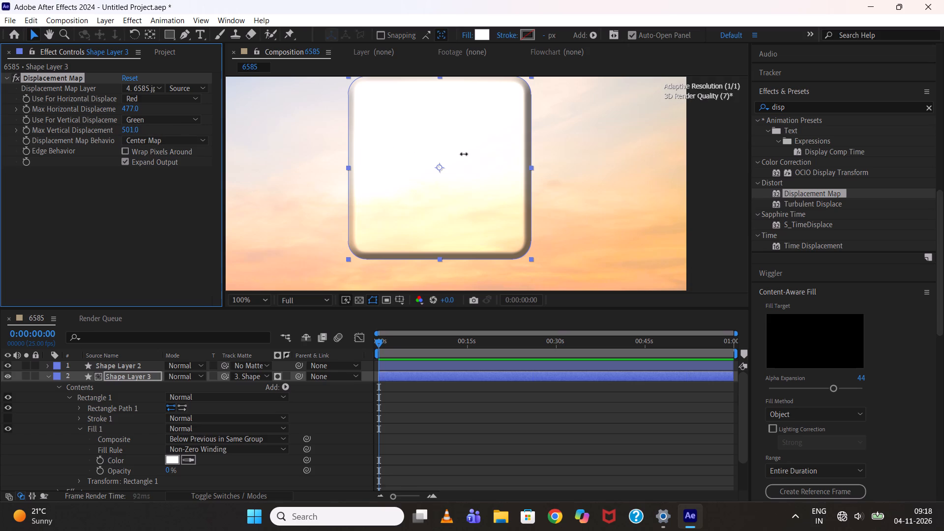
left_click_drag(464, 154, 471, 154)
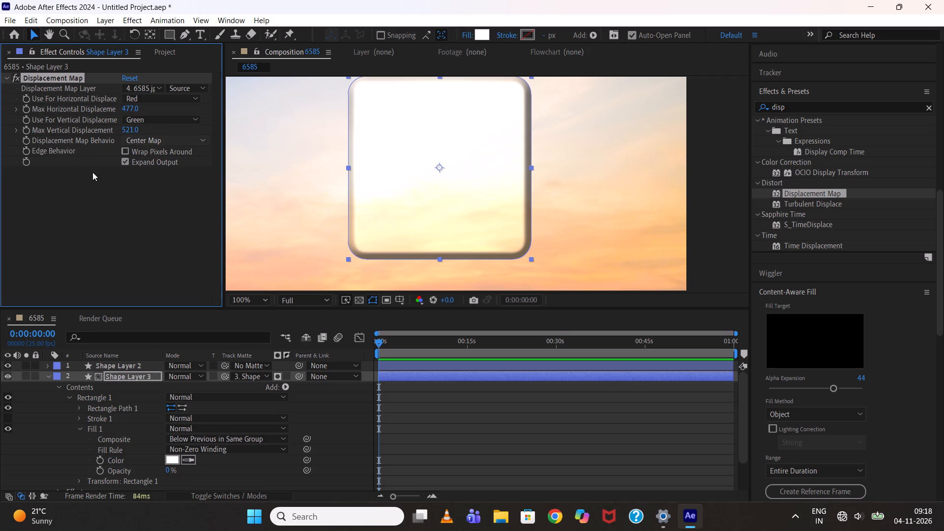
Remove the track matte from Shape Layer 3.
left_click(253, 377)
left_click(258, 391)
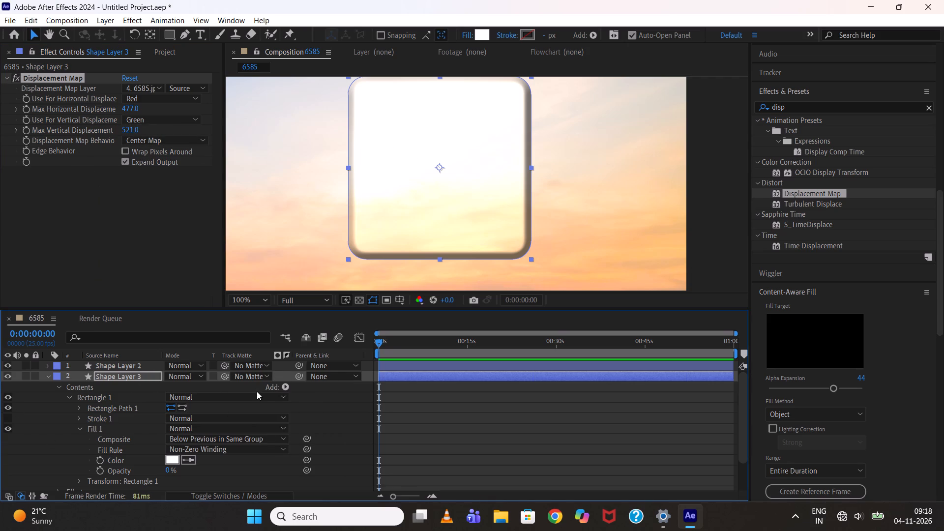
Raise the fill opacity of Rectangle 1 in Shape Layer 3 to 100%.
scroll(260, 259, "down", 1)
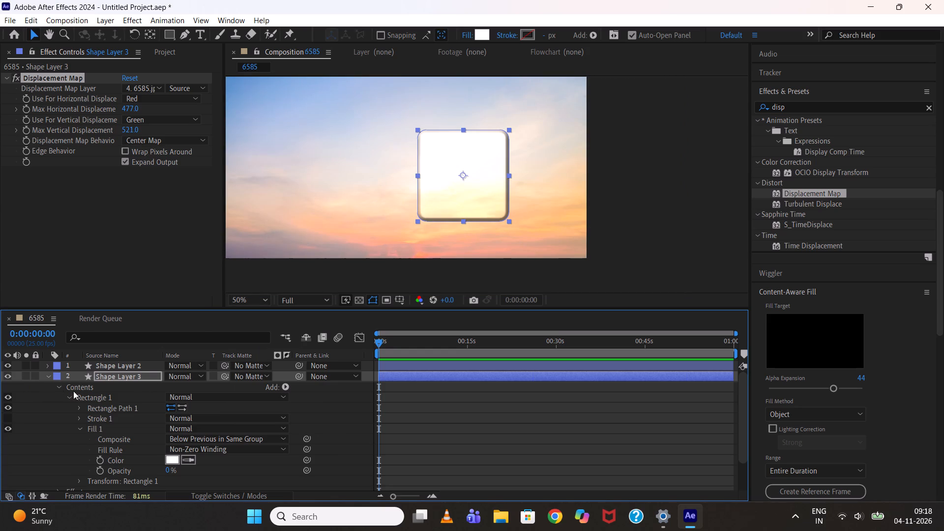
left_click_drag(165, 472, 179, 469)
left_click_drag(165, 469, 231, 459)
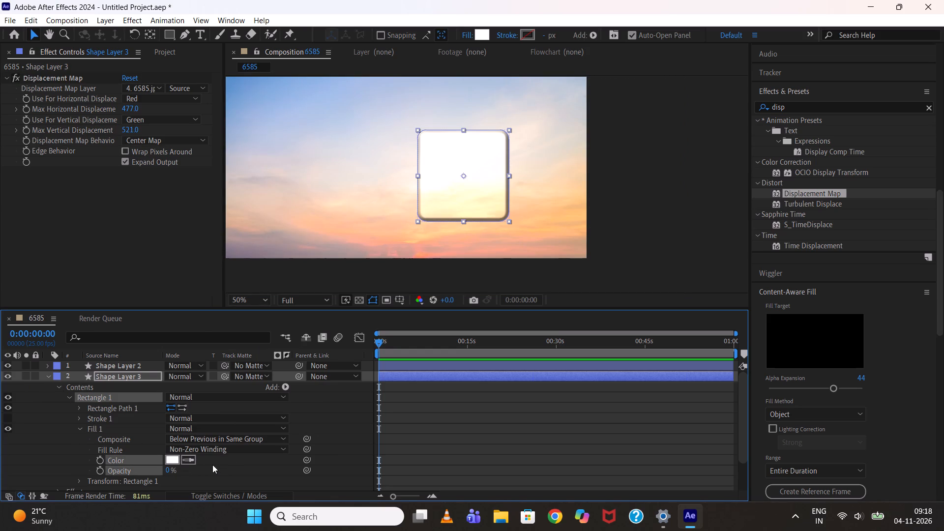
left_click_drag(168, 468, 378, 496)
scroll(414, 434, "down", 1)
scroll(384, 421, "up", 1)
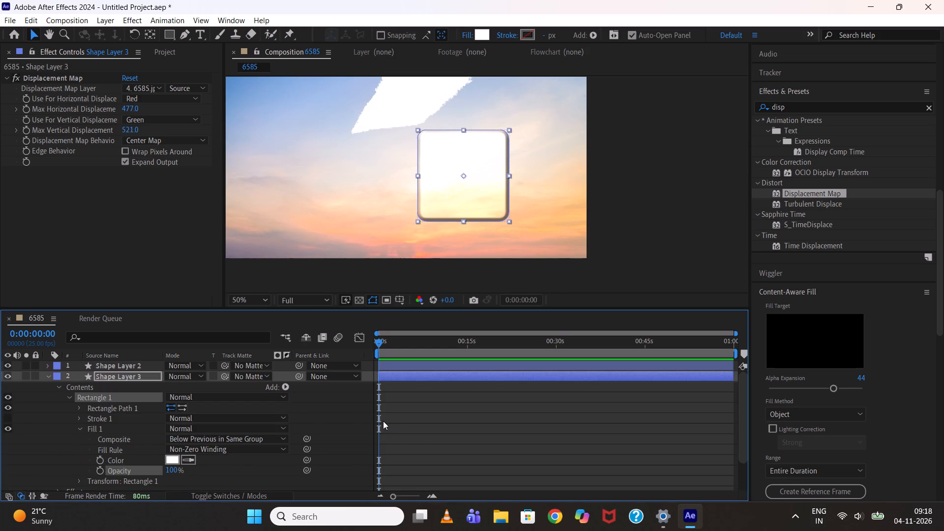
Delete Shape Layer 3.
left_click(140, 377)
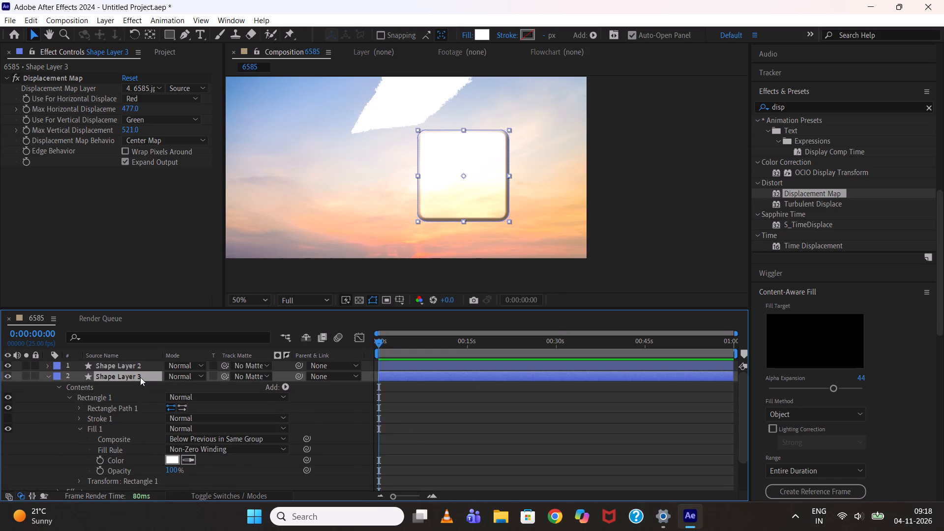
key("Delete")
Move Shape Layers 1 and 2 together over different parts of the sky and leave the glass square near the composition's centre.
scroll(430, 147, "down", 1)
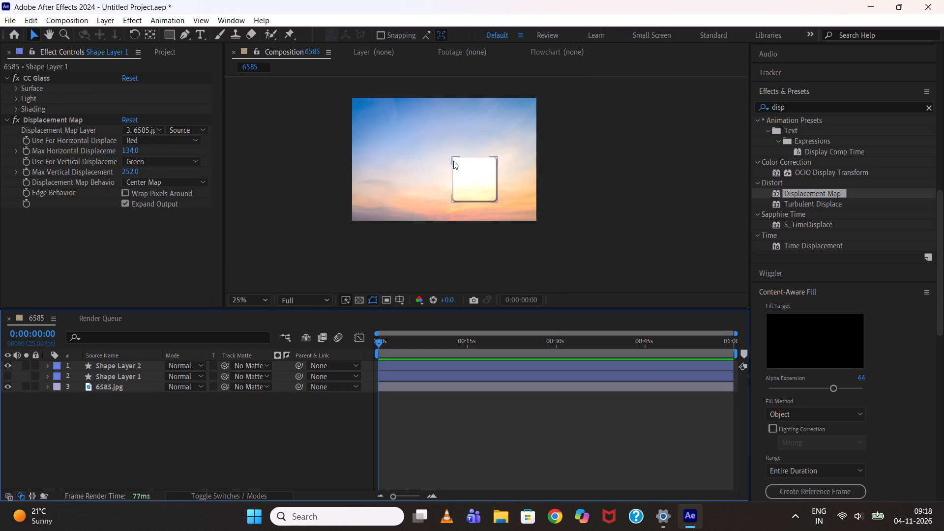
left_click(650, 203)
scroll(529, 177, "up", 1)
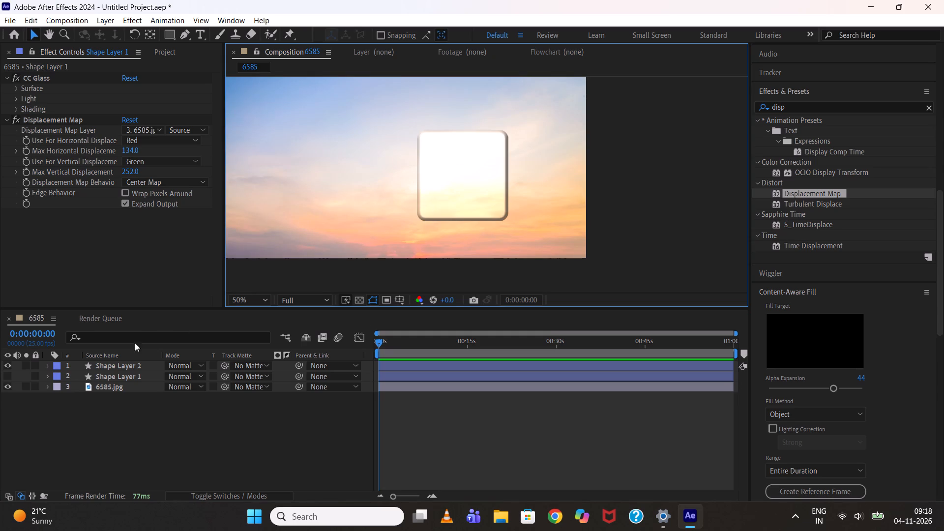
left_click(118, 372, "shift")
left_click(121, 368, "shift")
left_click_drag(446, 207, 324, 244)
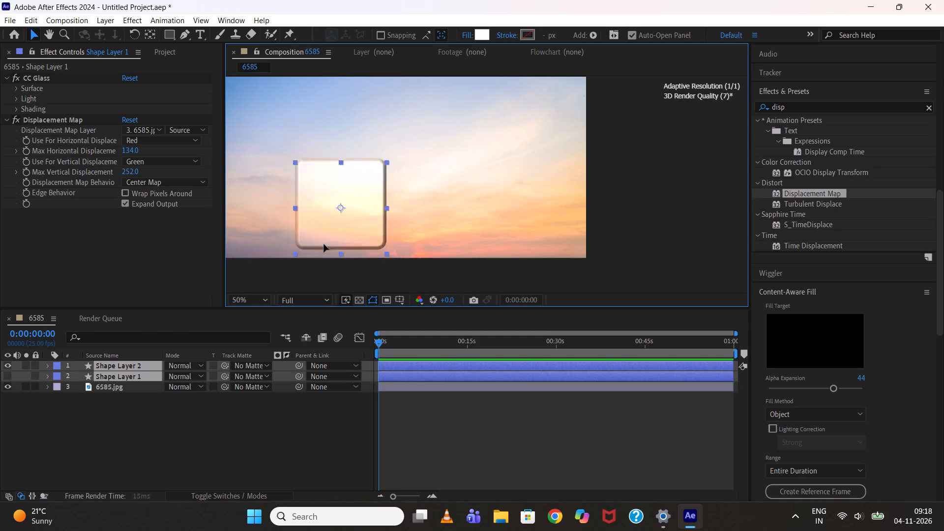
left_click_drag(324, 244, 494, 217)
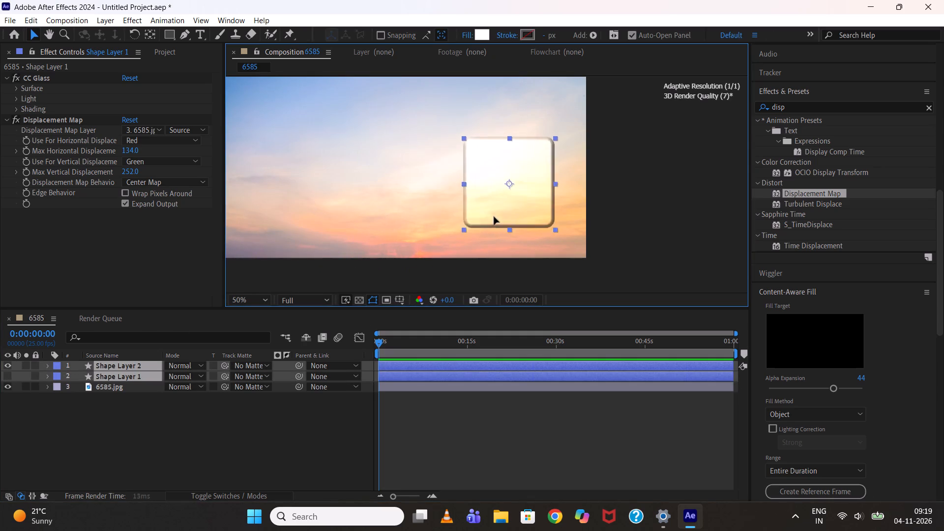
left_click_drag(494, 217, 345, 176)
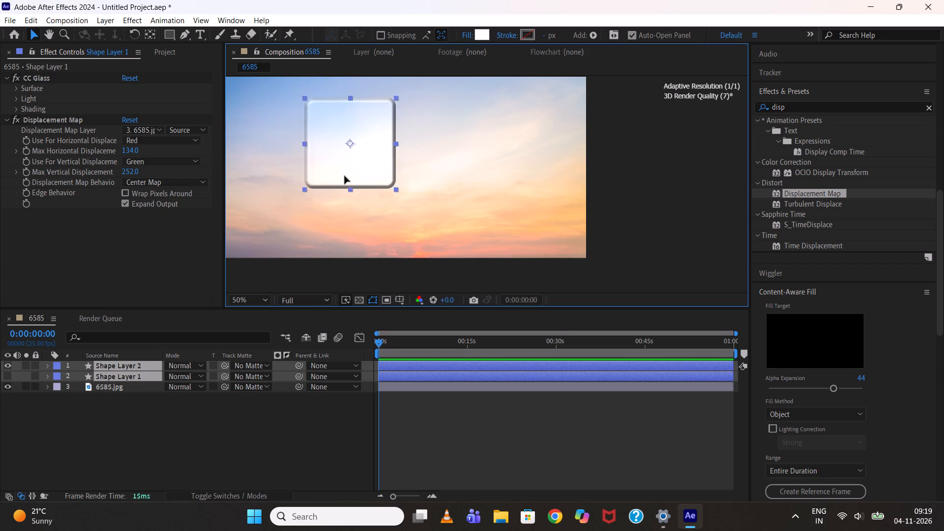
left_click_drag(345, 176, 394, 235)
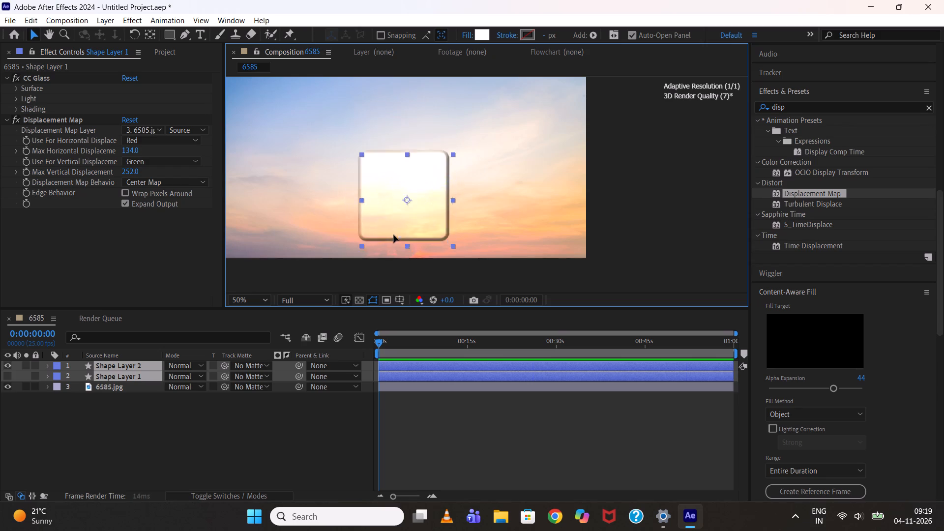
left_click_drag(394, 235, 415, 197)
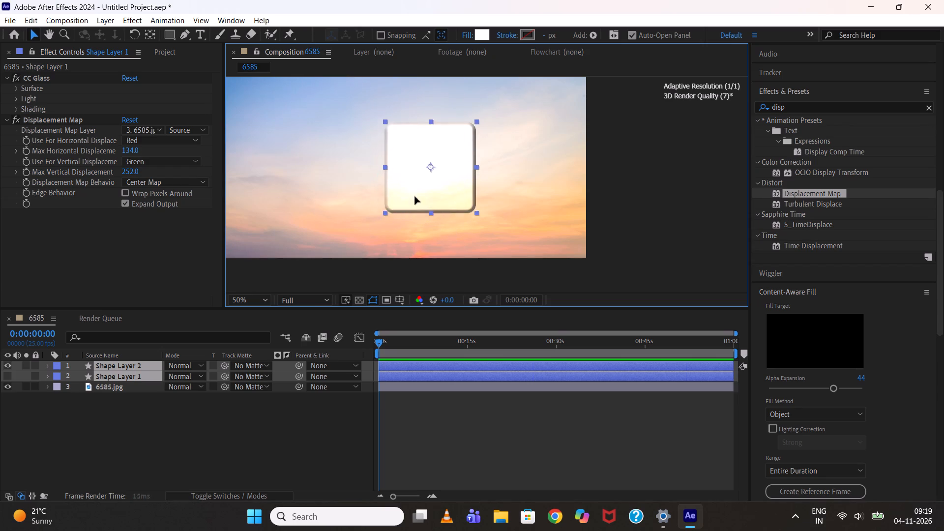
left_click_drag(415, 197, 401, 189)
left_click(467, 437)
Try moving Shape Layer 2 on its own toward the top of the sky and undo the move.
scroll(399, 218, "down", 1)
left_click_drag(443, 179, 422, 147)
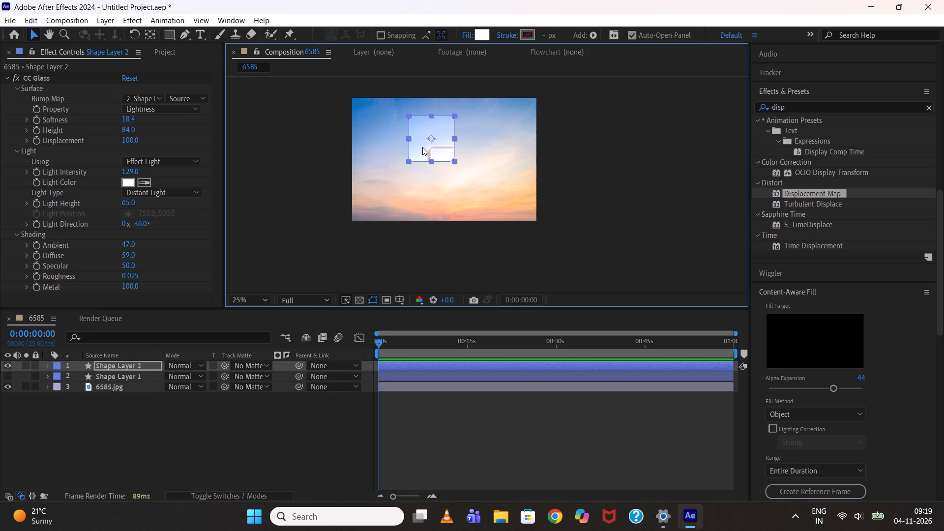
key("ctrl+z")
Pre-compose Shape Layers 1 and 2 together into a new composition.
left_click(145, 376, "shift")
right_click(145, 376)
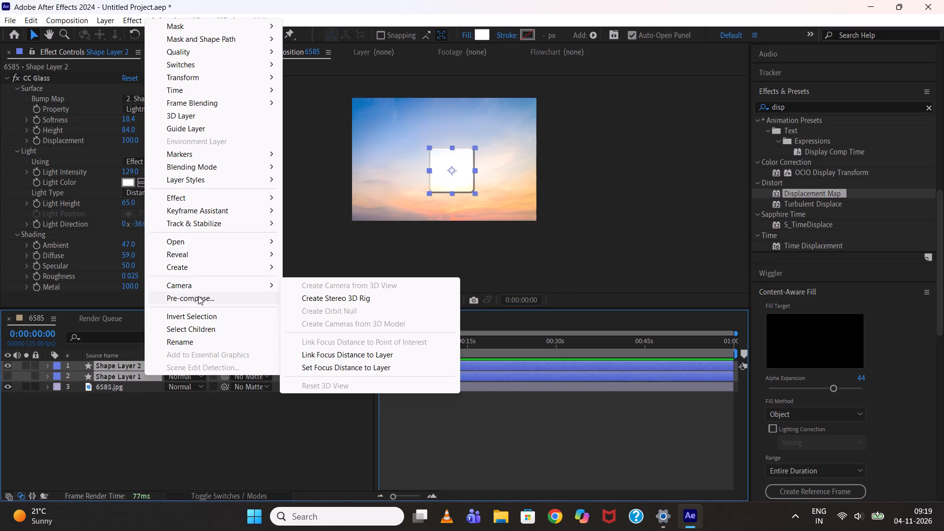
left_click(198, 301)
left_click(501, 330)
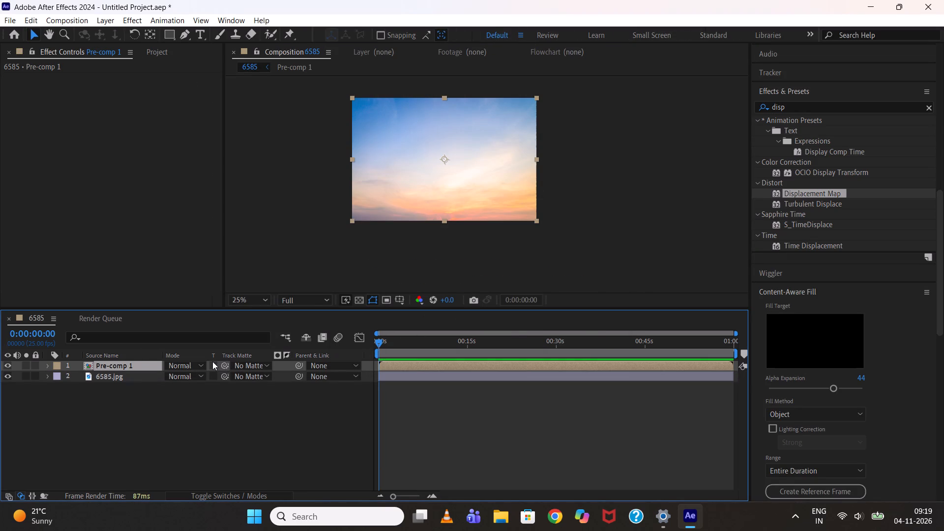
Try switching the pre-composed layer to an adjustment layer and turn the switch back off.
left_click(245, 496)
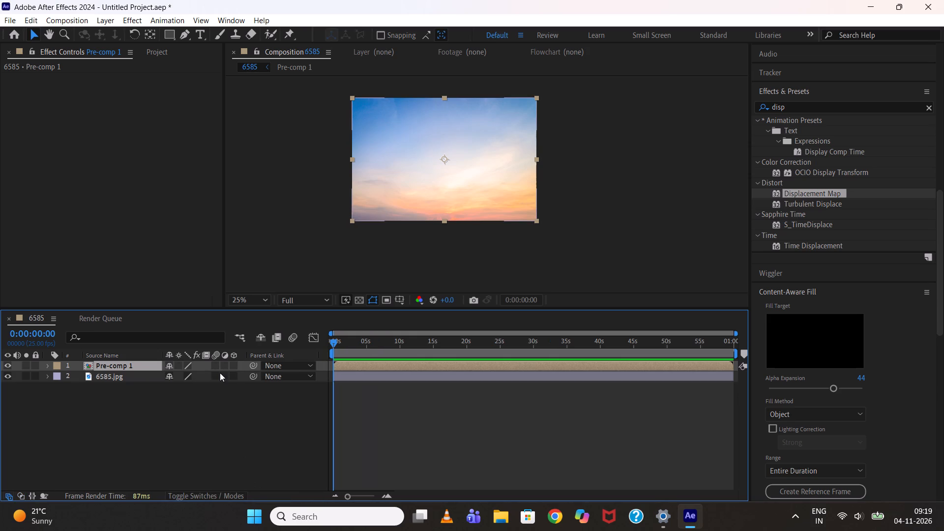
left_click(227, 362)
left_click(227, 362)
Turn on Collapse Transformations for the Pre-comp 1 layer.
left_click(175, 369)
left_click(191, 401)
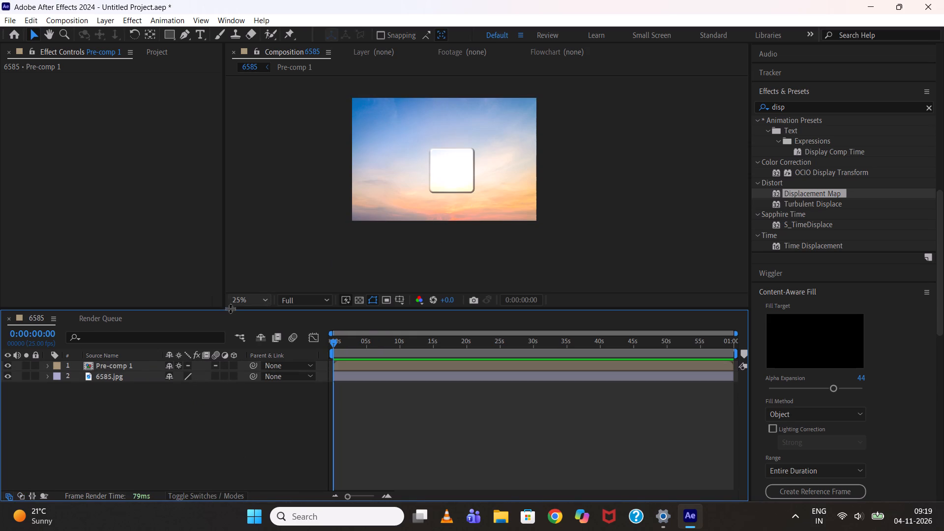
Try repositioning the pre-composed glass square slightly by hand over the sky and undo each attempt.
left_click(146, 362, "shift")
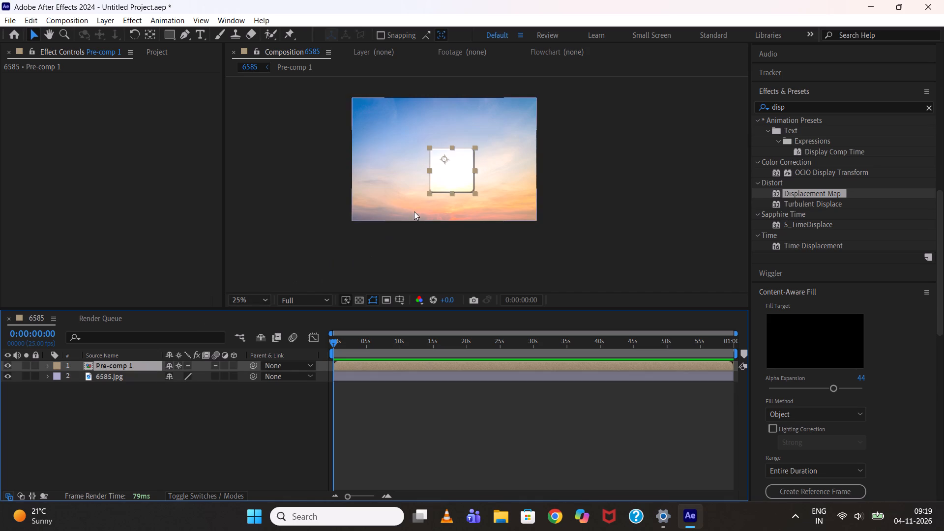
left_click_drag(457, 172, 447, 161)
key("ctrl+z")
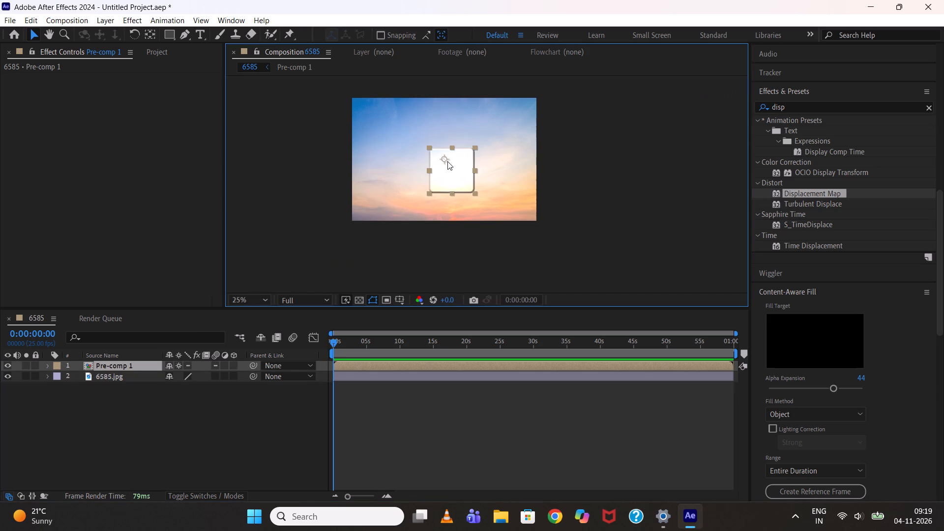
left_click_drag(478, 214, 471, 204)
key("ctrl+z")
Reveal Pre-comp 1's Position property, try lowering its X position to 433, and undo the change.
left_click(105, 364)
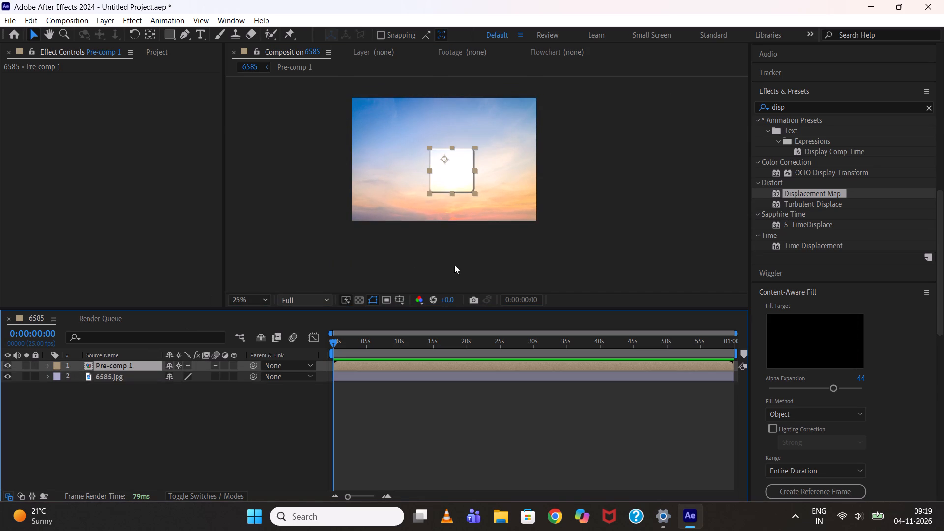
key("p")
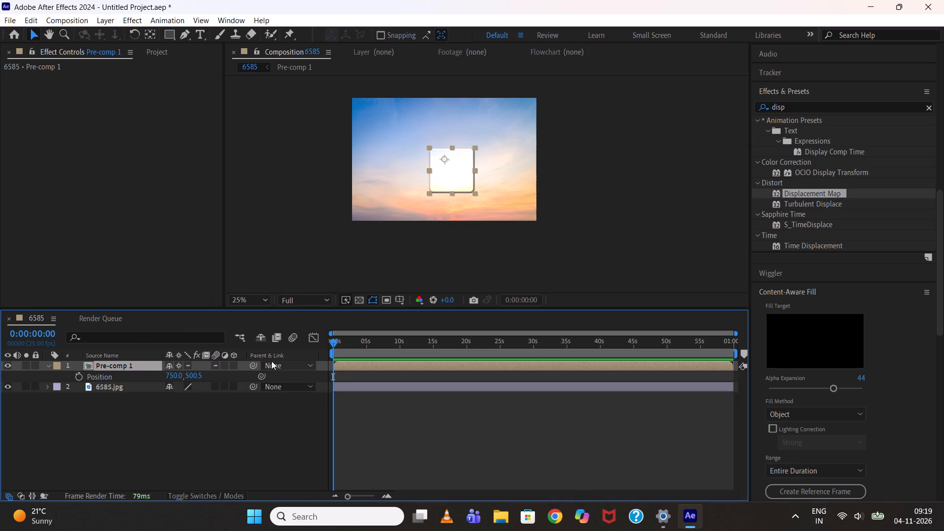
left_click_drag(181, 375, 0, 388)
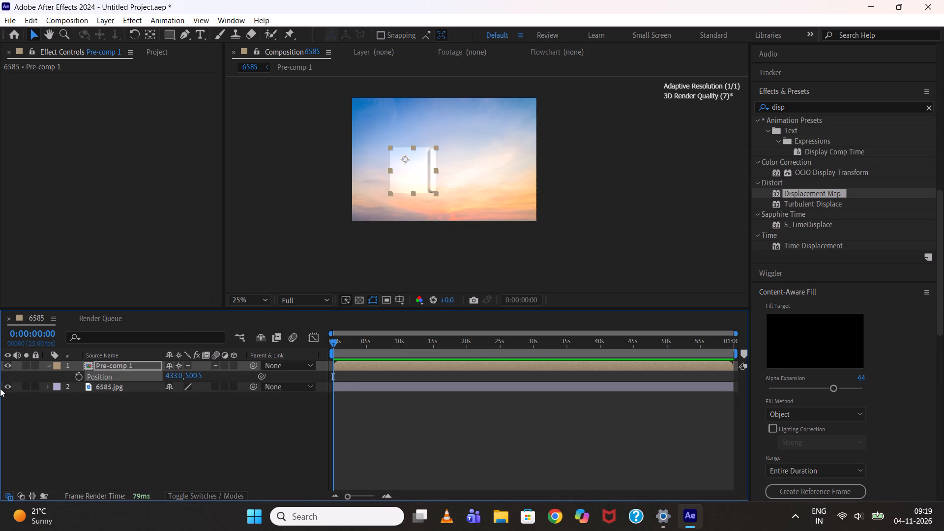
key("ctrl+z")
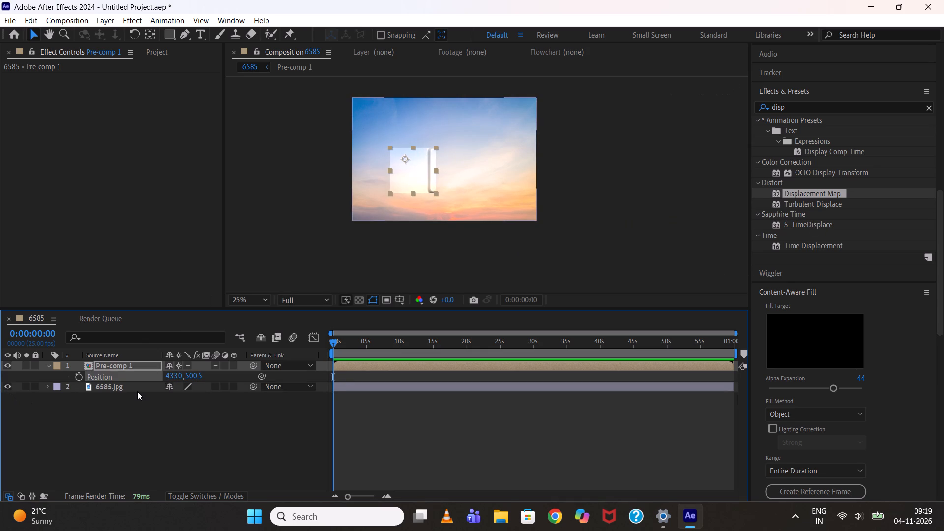
Shift Pre-comp 1 horizontally over the sky to an X position of 912.
left_click(188, 365)
left_click_drag(180, 376, 288, 385)
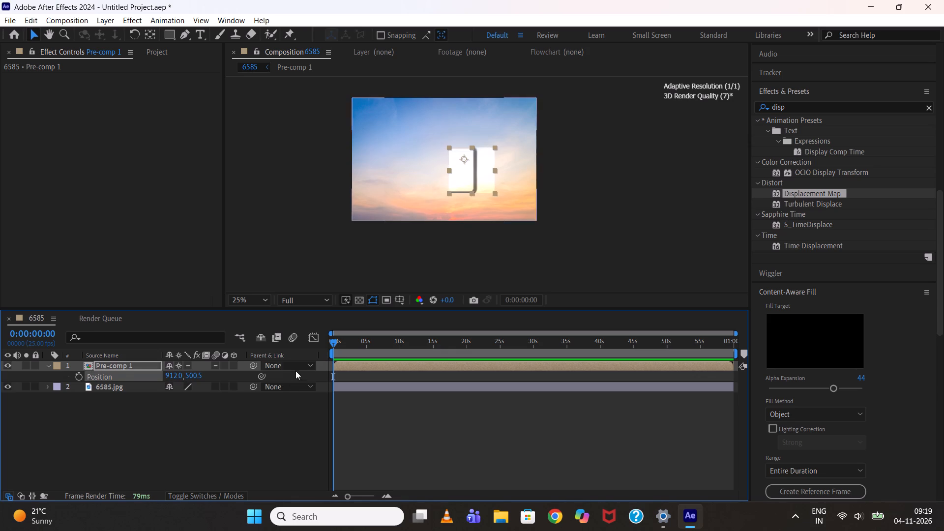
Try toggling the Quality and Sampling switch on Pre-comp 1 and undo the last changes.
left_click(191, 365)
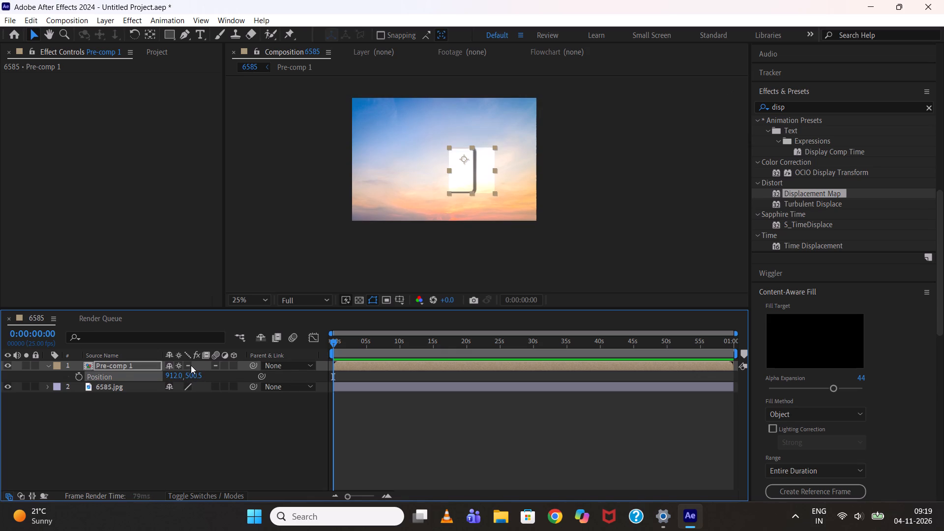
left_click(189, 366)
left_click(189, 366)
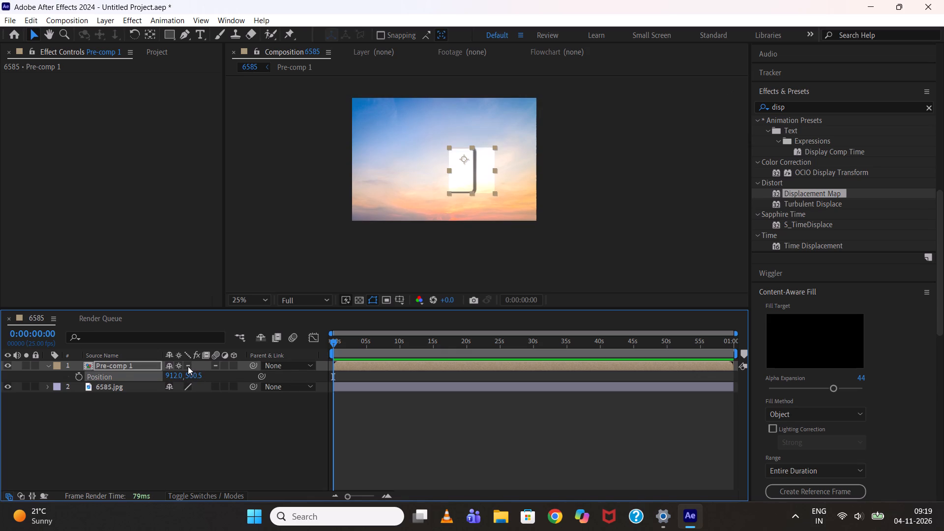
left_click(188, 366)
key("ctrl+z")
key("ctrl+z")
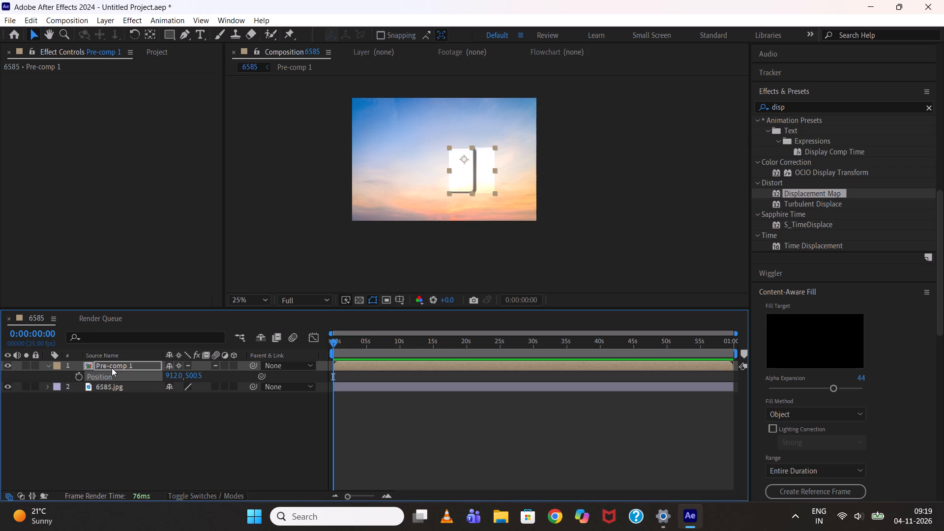
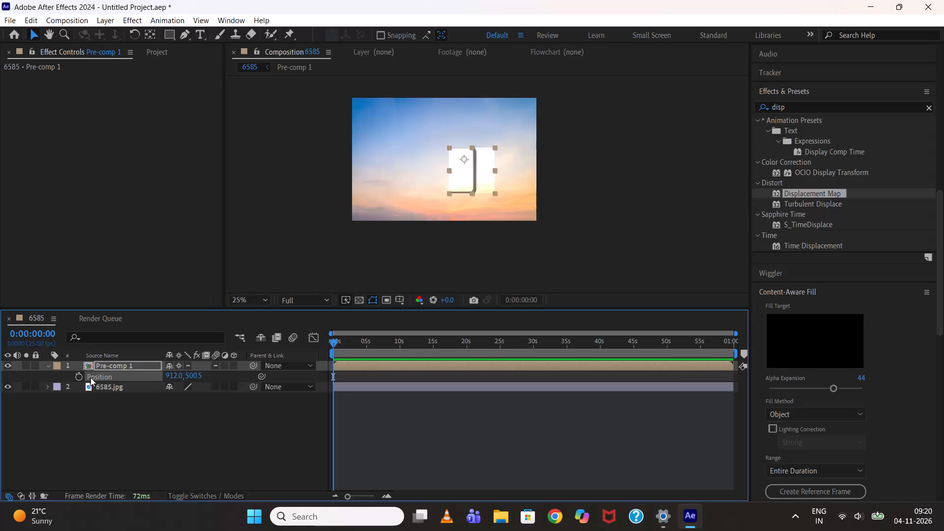
Undo the Pre-comp 1 changes and the pre-composition itself, back to separate Shape Layer 1 and Shape Layer 2.
key("ctrl+z")
key("ctrl+z")
key("ctrl+z")
key("ctrl+z")
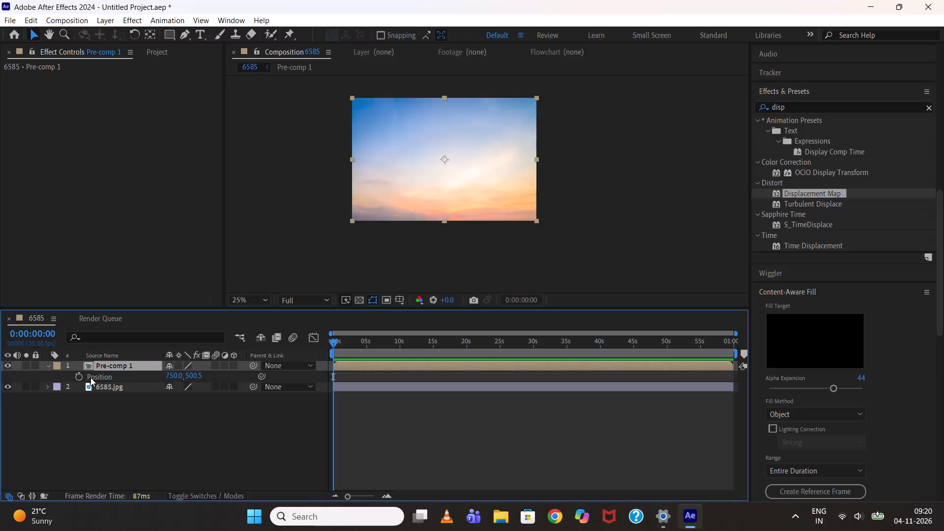
key("ctrl+z")
key("ctrl+z")
key("ctrl+z")
key("ctrl+z")
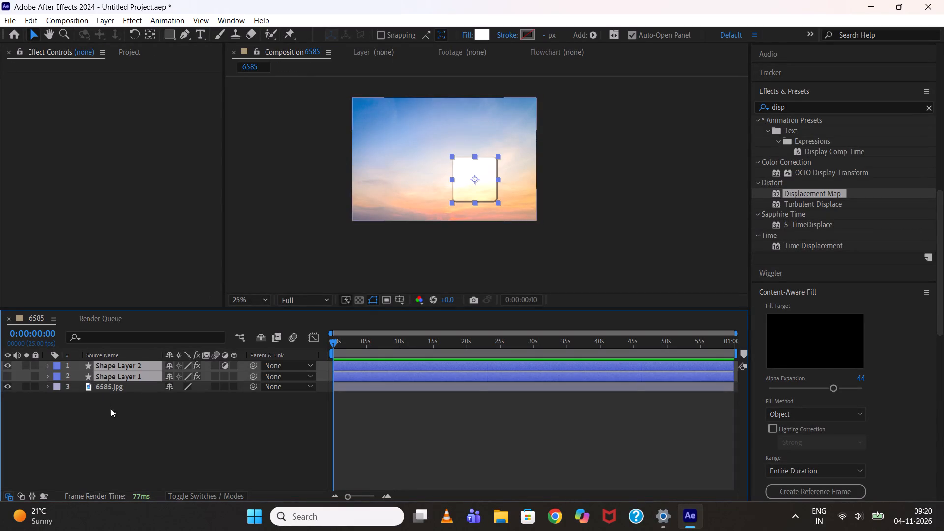
Move Shape Layer 1 and Shape Layer 2 together over the sky to a position of about 566, 416.
left_click(114, 414)
left_click(114, 378, "shift")
left_click(116, 369, "shift")
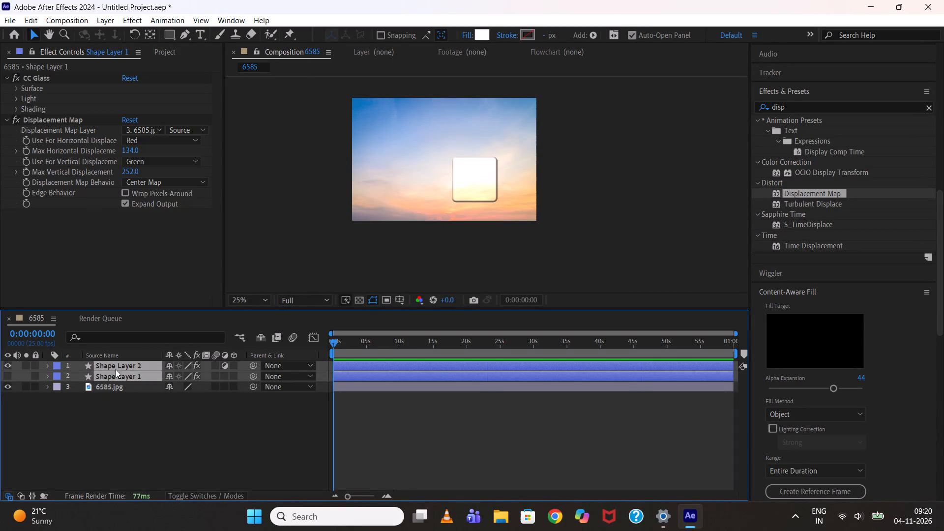
left_click_drag(462, 178, 444, 157)
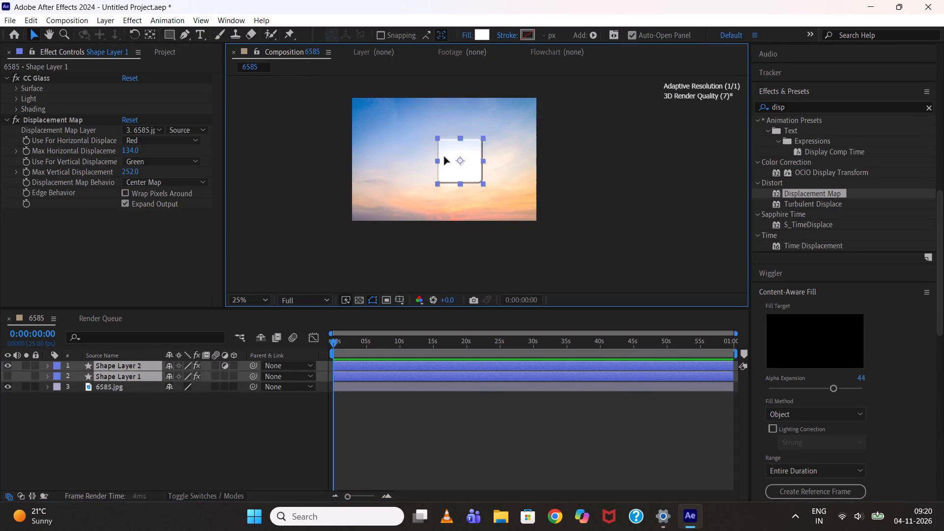
left_click_drag(444, 157, 409, 147)
scroll(408, 139, "up", 2)
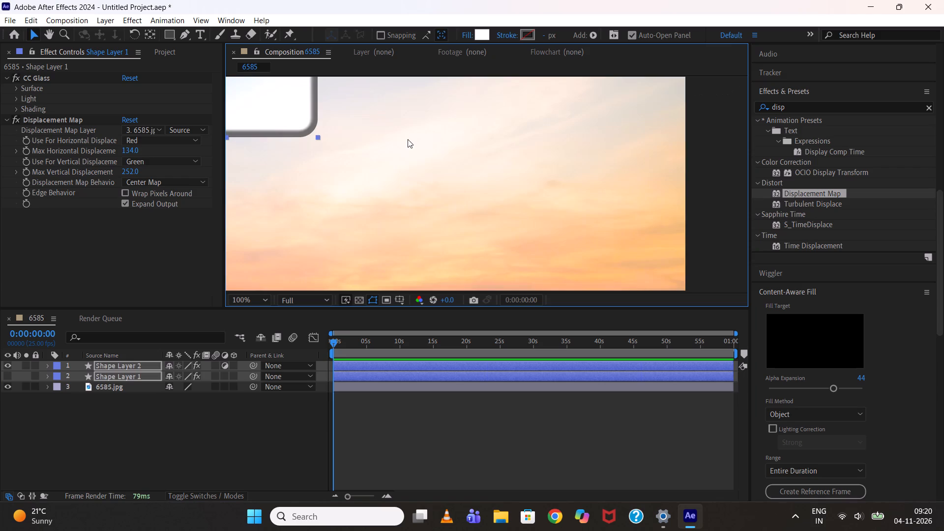
scroll(408, 139, "down", 1)
middle_click_drag(402, 139, 430, 170)
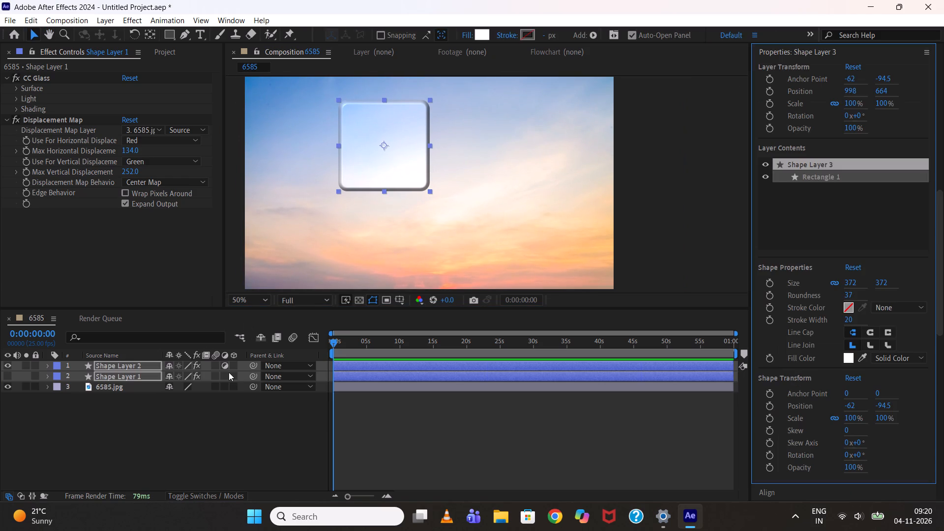
Start Scale keyframes on both shape layers at 0:00:00:00 with a scale of 10%.
key("s")
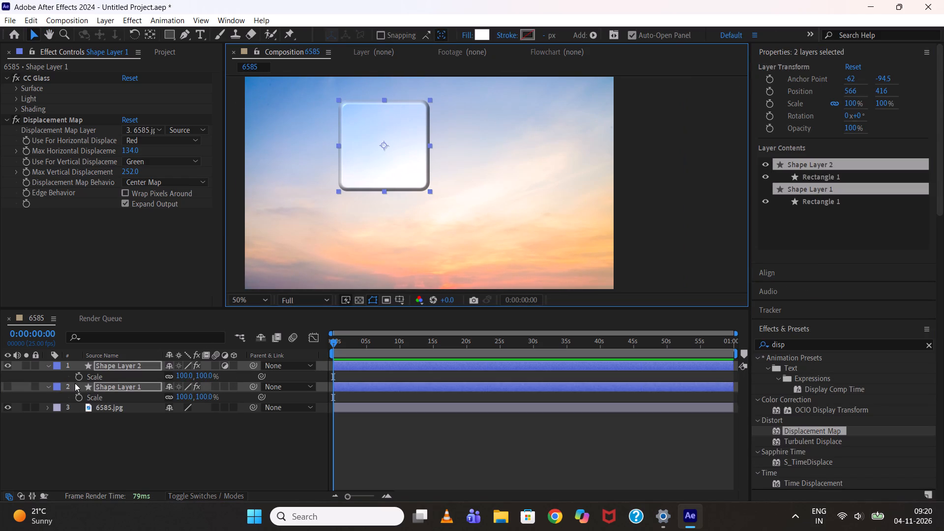
left_click(74, 377)
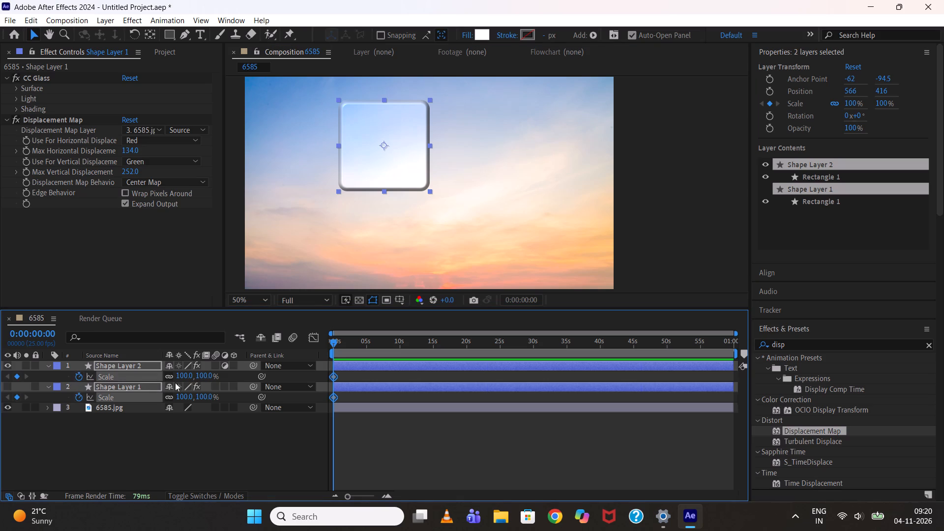
left_click_drag(185, 376, 140, 379)
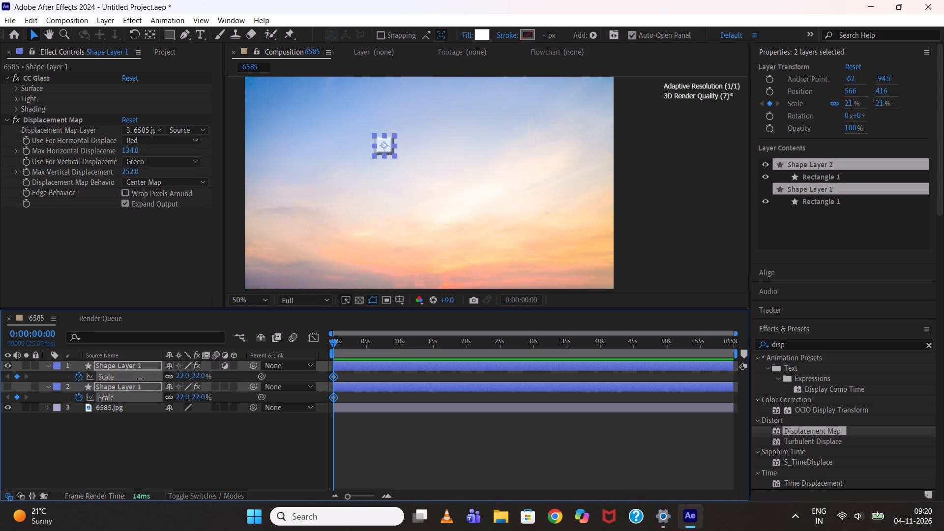
left_click_drag(140, 379, 124, 362)
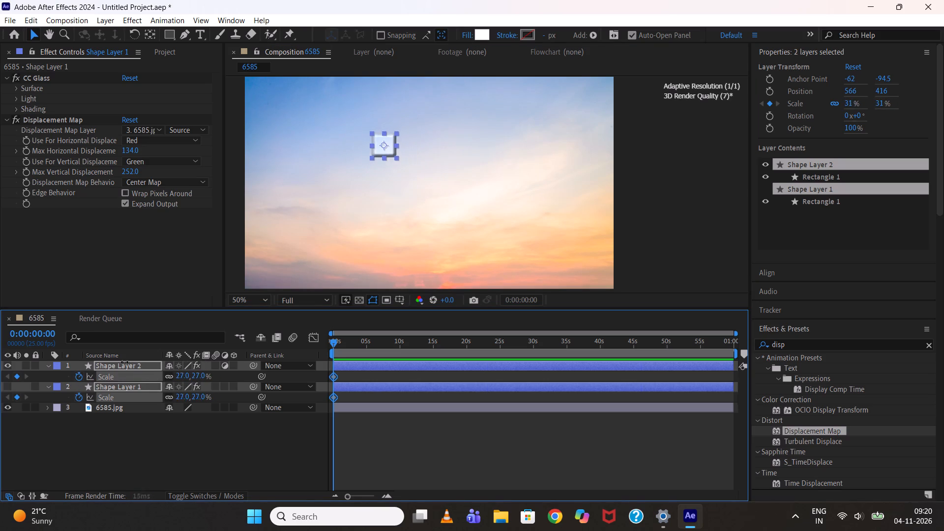
left_click_drag(124, 362, 116, 362)
scroll(393, 154, "up", 2)
scroll(393, 154, "down", 1)
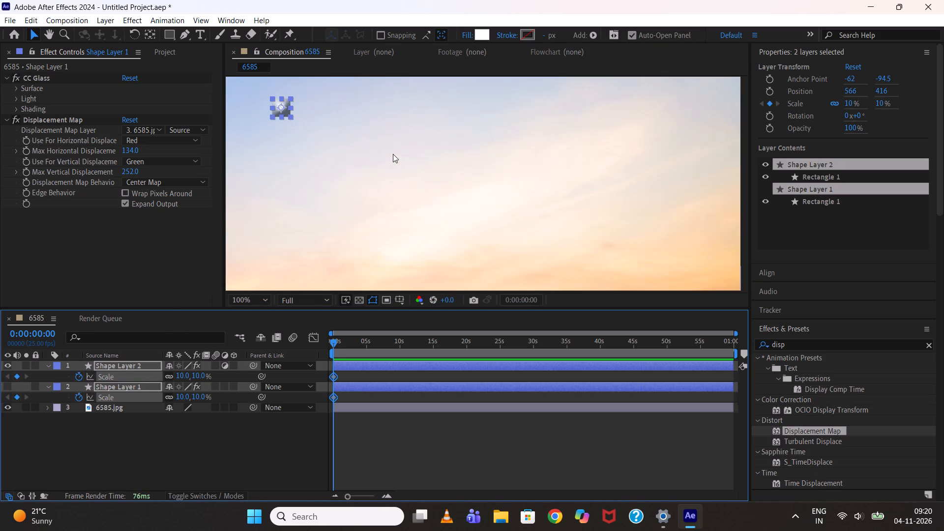
Add Scale keyframes of 193% to both shape layers at 0:00:05:13.
left_click_drag(350, 344, 370, 339)
left_click_drag(177, 374, 266, 351)
scroll(326, 120, "down", 1)
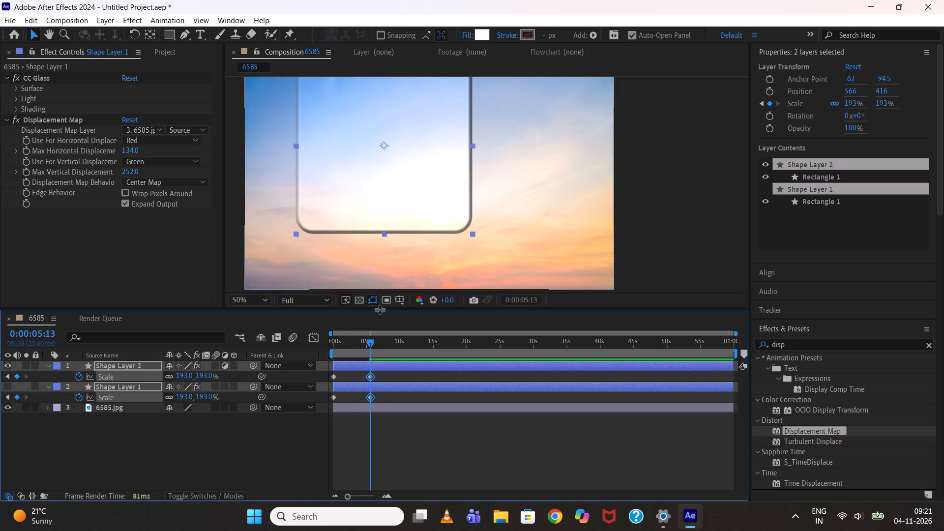
Apply Easy Ease to all Scale keyframes of both shape layers and preview the animation from the start.
left_click_drag(392, 371, 328, 398)
key("F9")
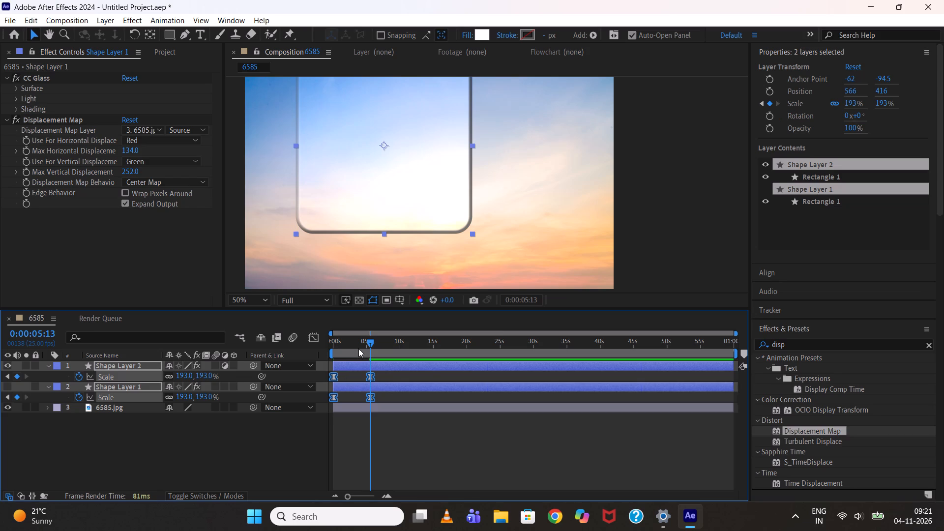
left_click_drag(358, 348, 321, 350)
left_click(400, 427)
key("space")
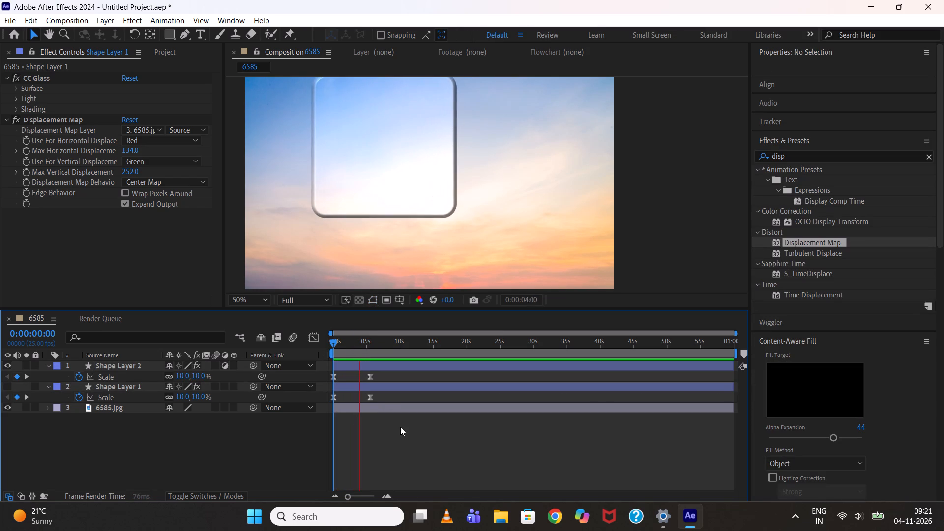
key("space")
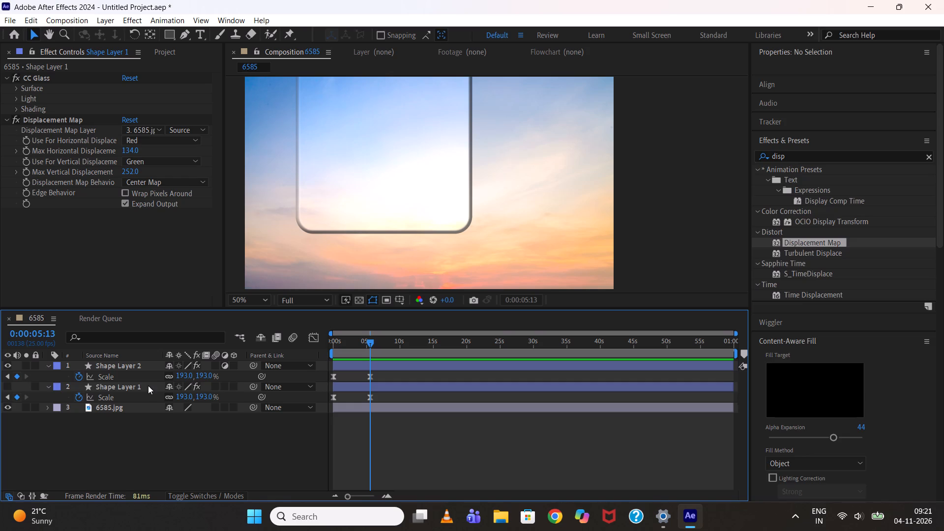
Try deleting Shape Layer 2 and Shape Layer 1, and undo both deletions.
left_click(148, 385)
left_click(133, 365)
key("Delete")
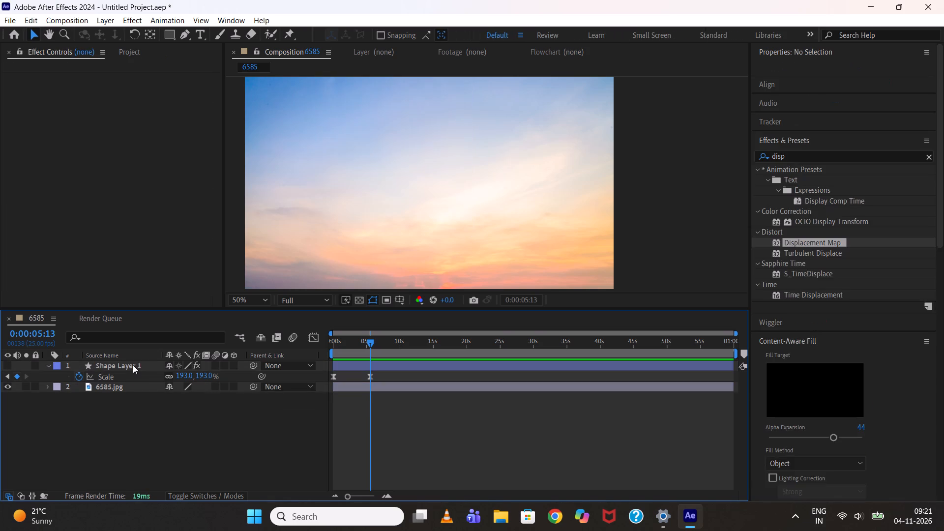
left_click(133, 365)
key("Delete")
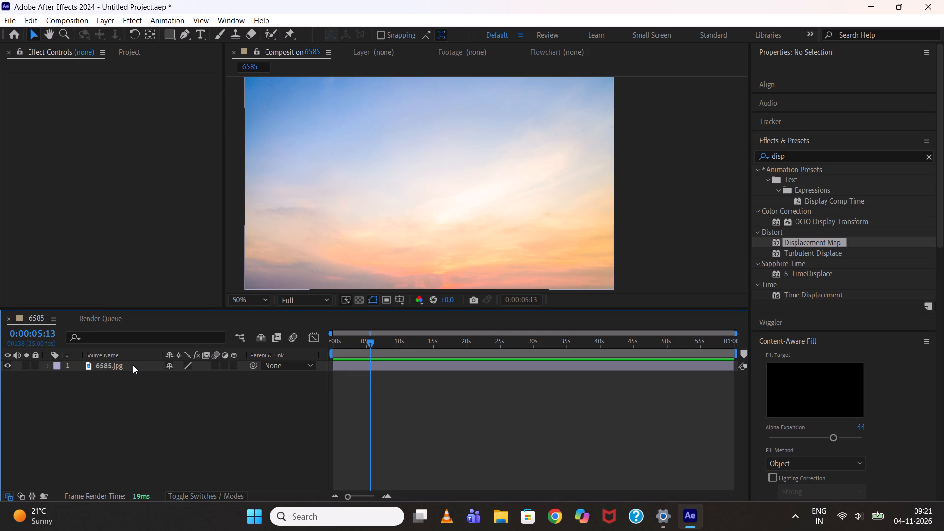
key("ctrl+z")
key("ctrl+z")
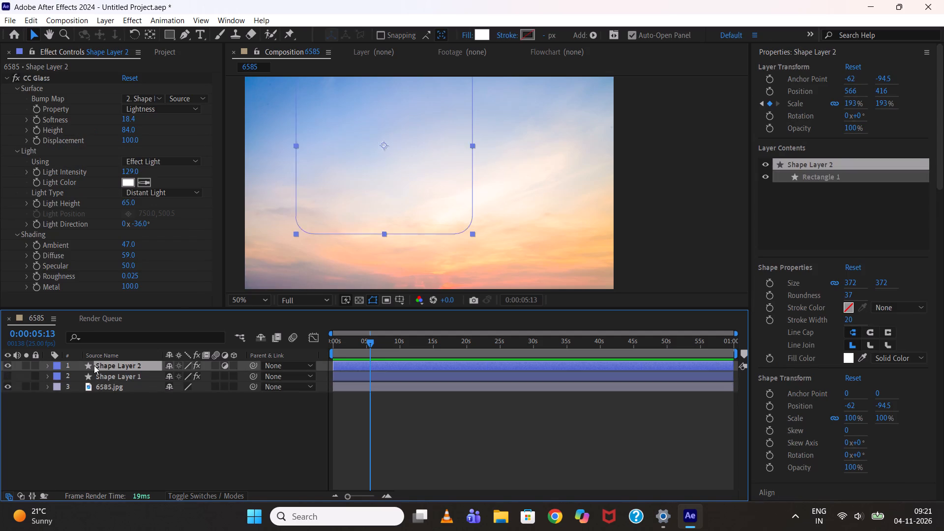
Find Fast Box Blur by searching for "fast" and apply it to Shape Layer 2 with a Blur Radius of 13.
left_click(513, 434)
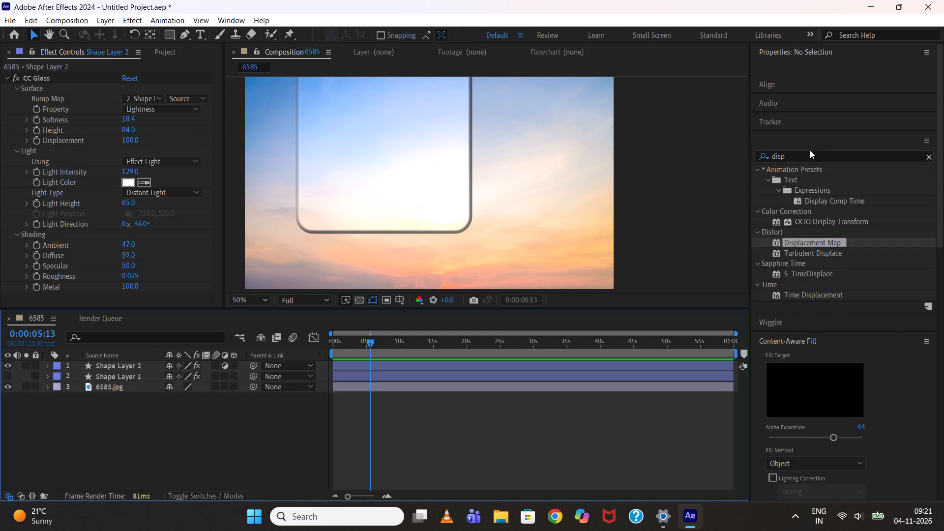
left_click_drag(806, 151, 775, 164)
left_click_drag(791, 151, 773, 160)
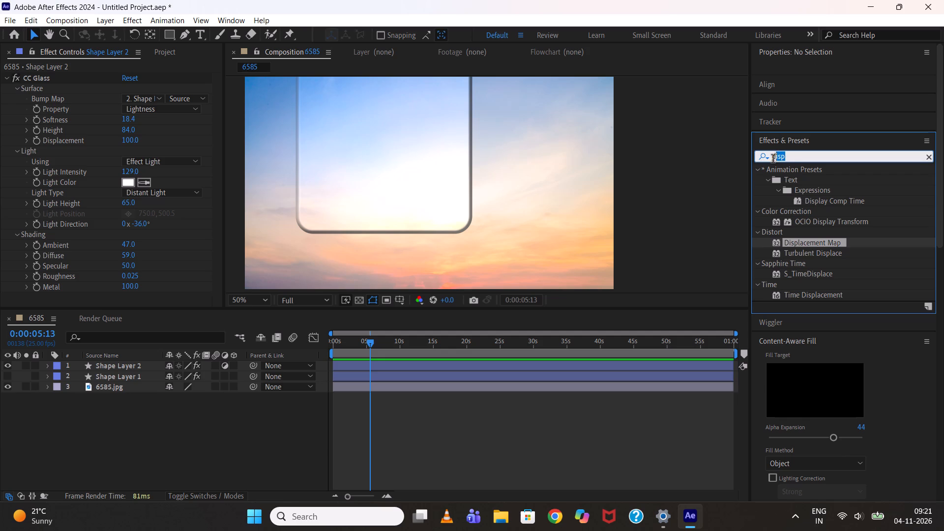
left_click_drag(773, 160, 769, 161)
type("fast")
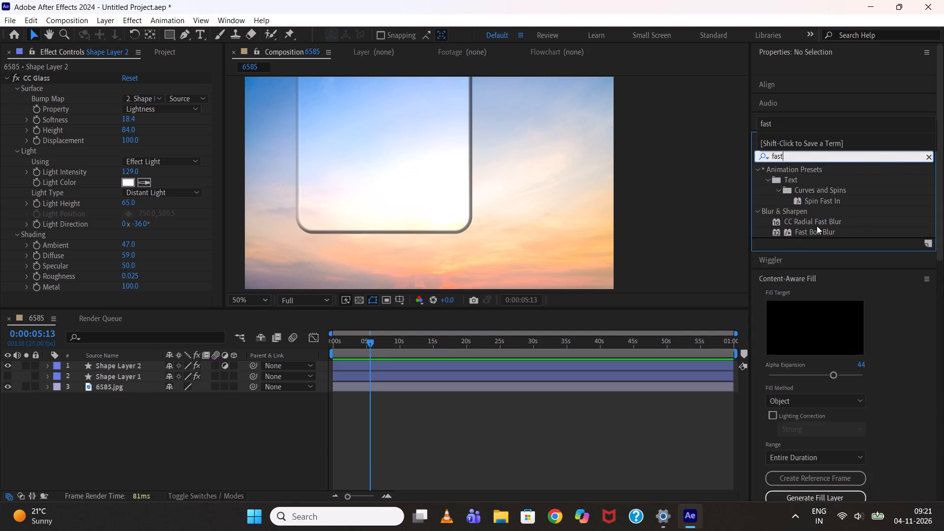
left_click_drag(815, 229, 456, 364)
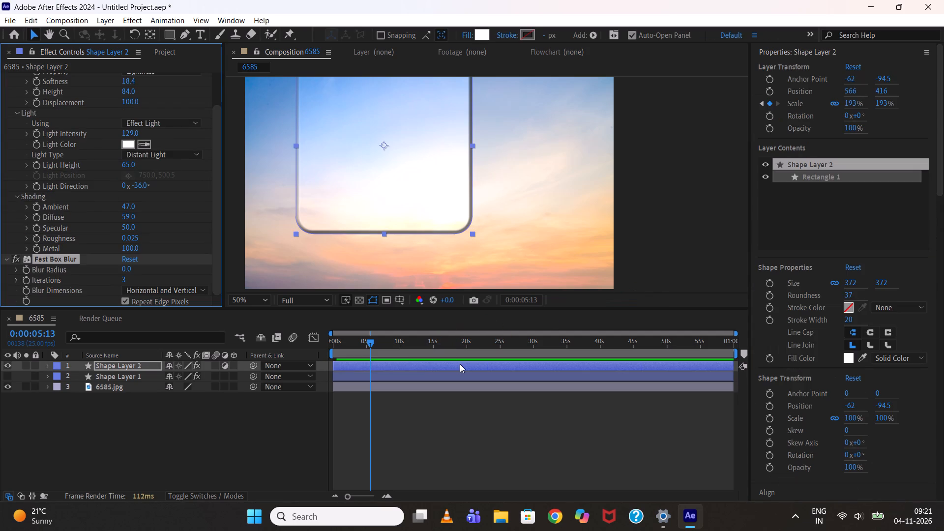
left_click_drag(130, 269, 185, 275)
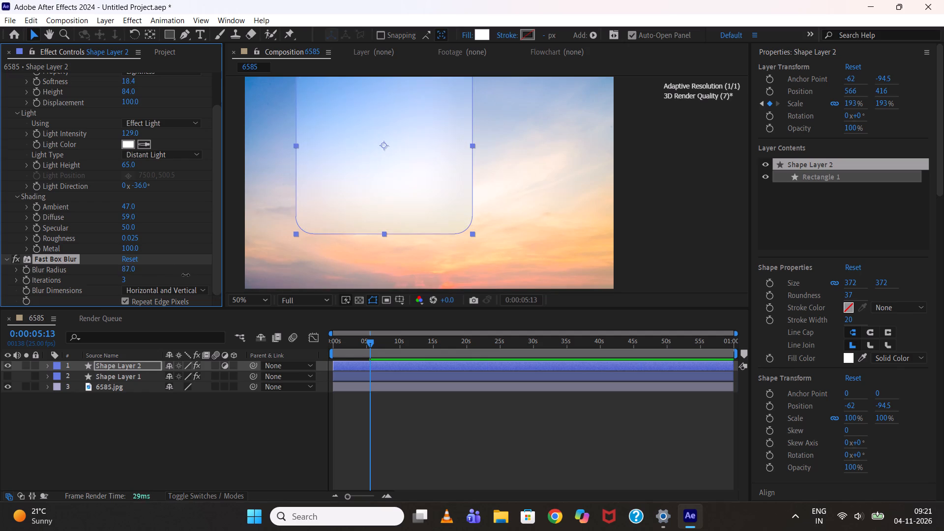
left_click_drag(185, 275, 150, 285)
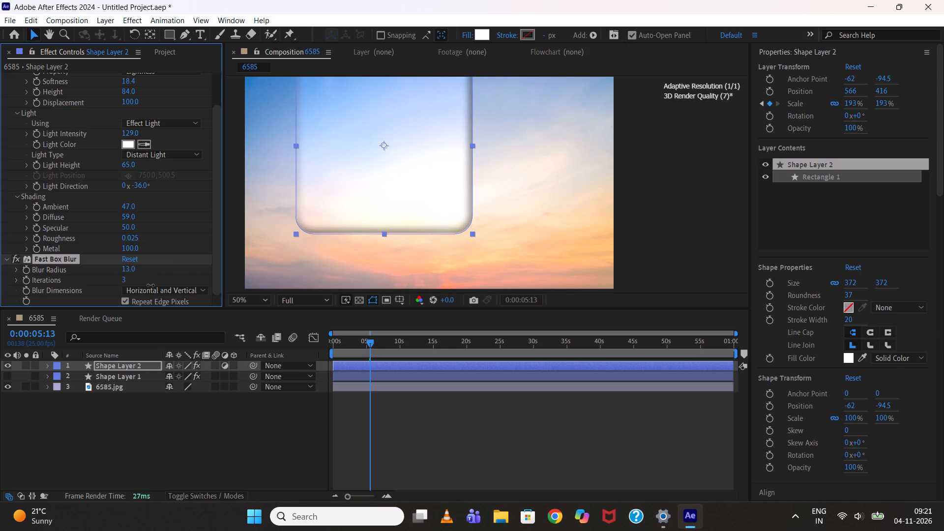
left_click_drag(150, 285, 151, 286)
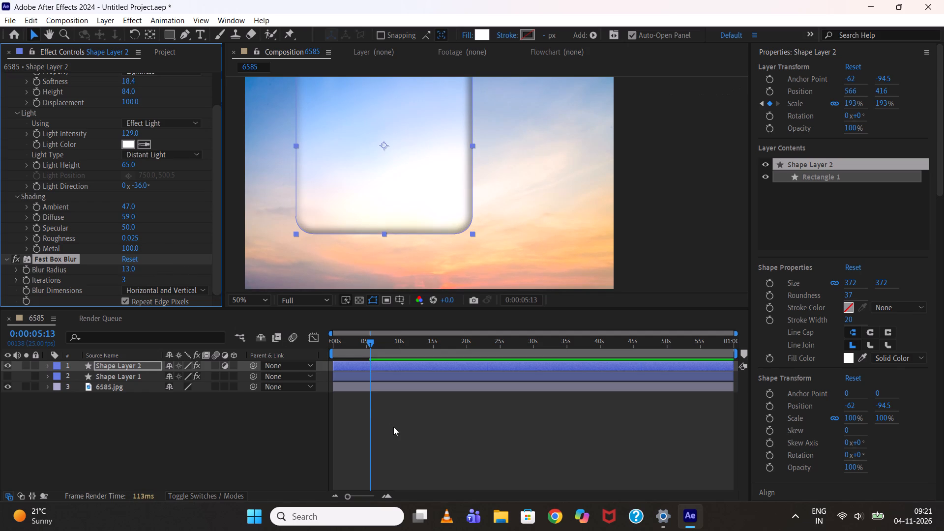
left_click(394, 428)
Copy the Fast Box Blur effect from Shape Layer 2 to Shape Layer 1.
scroll(337, 156, "down", 1)
scroll(388, 150, "up", 1)
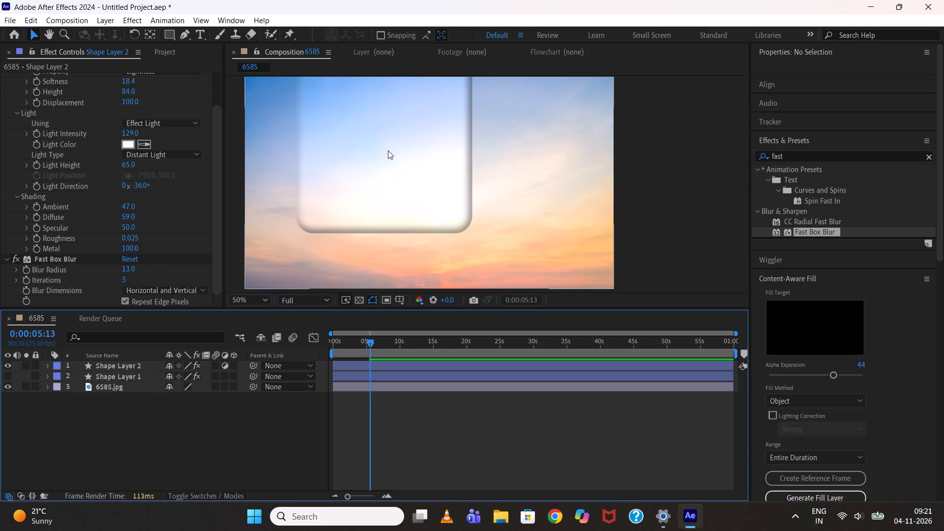
middle_click_drag(393, 156, 416, 194)
scroll(416, 194, "up", 1)
scroll(416, 194, "down", 1)
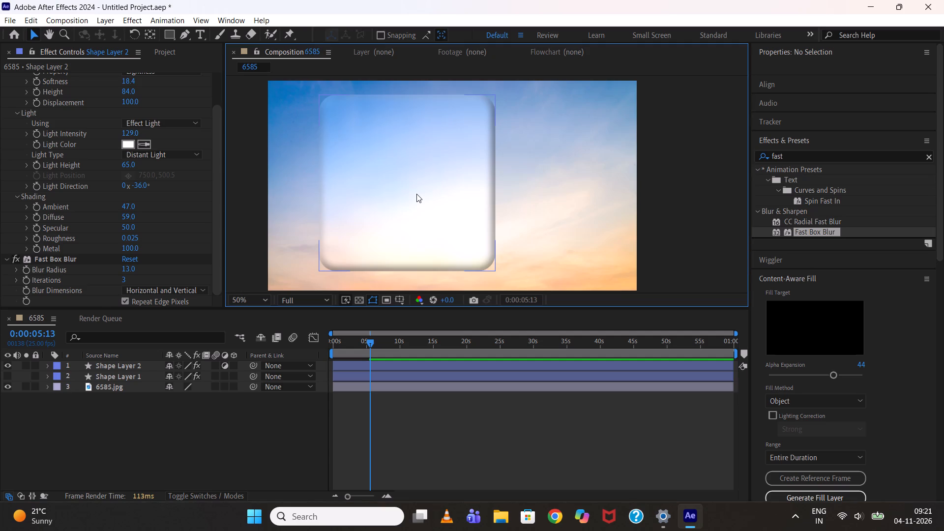
left_click(407, 370, "shift")
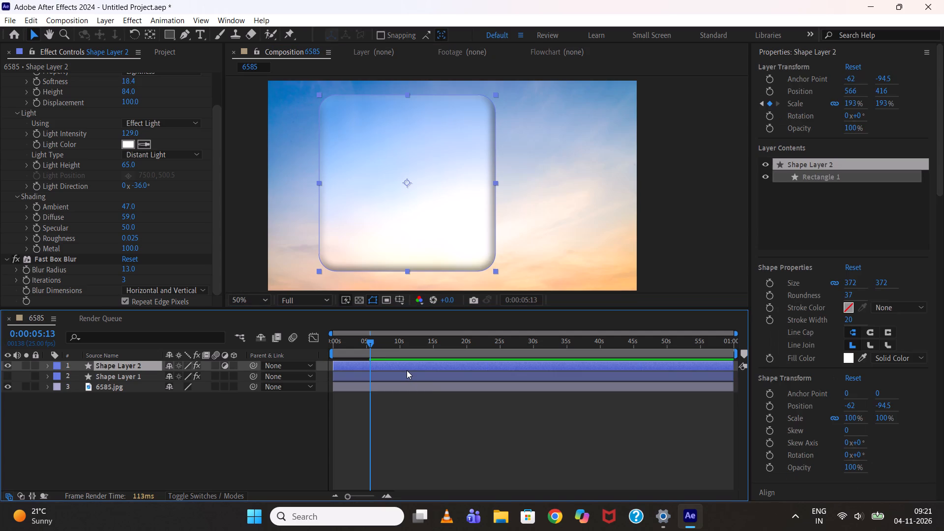
left_click(51, 254)
left_click(51, 257)
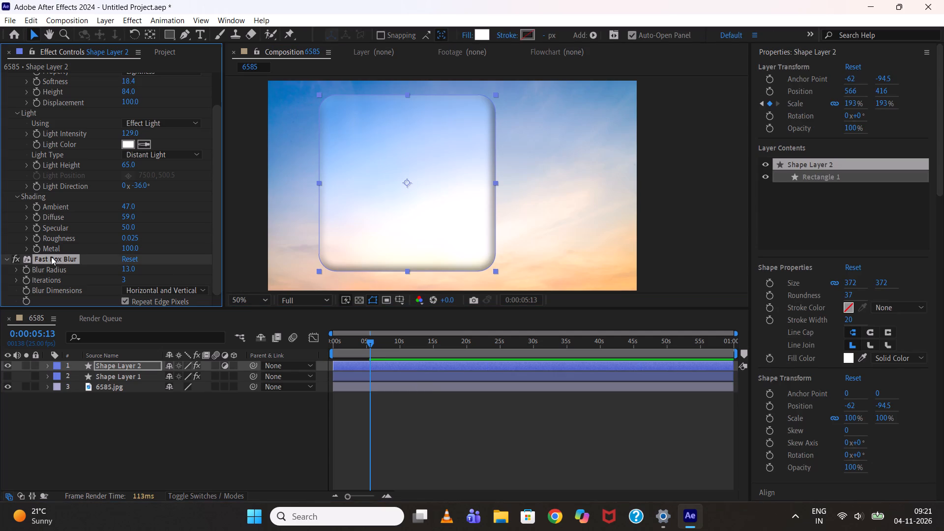
key("ctrl+c")
left_click(102, 377)
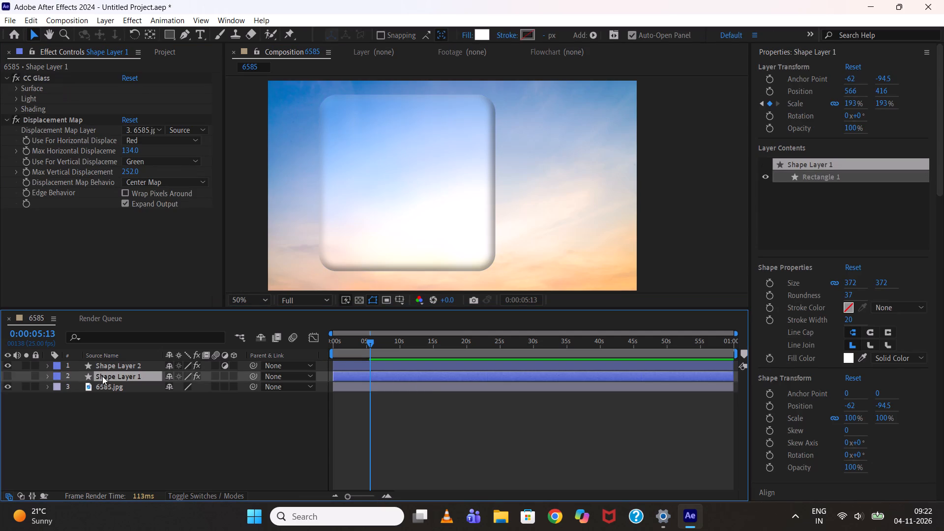
key("ctrl+v")
Disable the Fast Box Blur effect on Shape Layer 2.
left_click(112, 364)
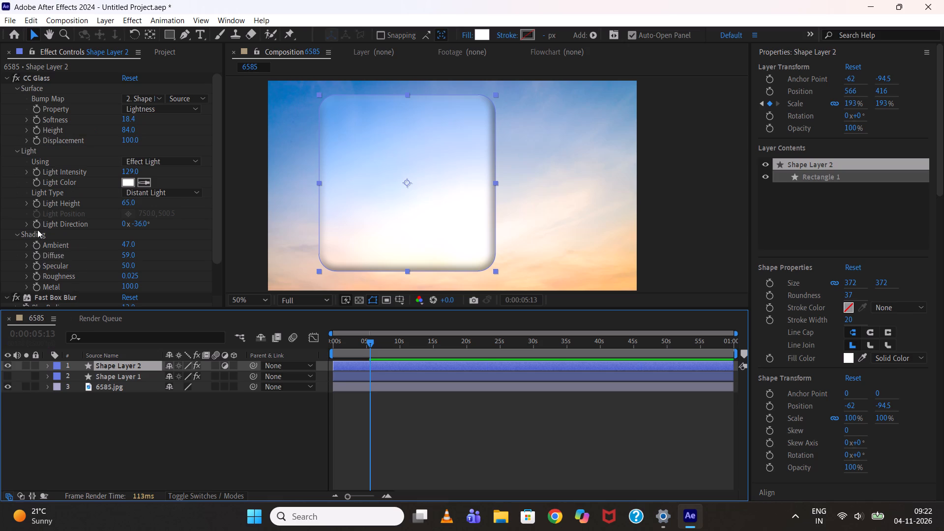
scroll(30, 168, "down", 3)
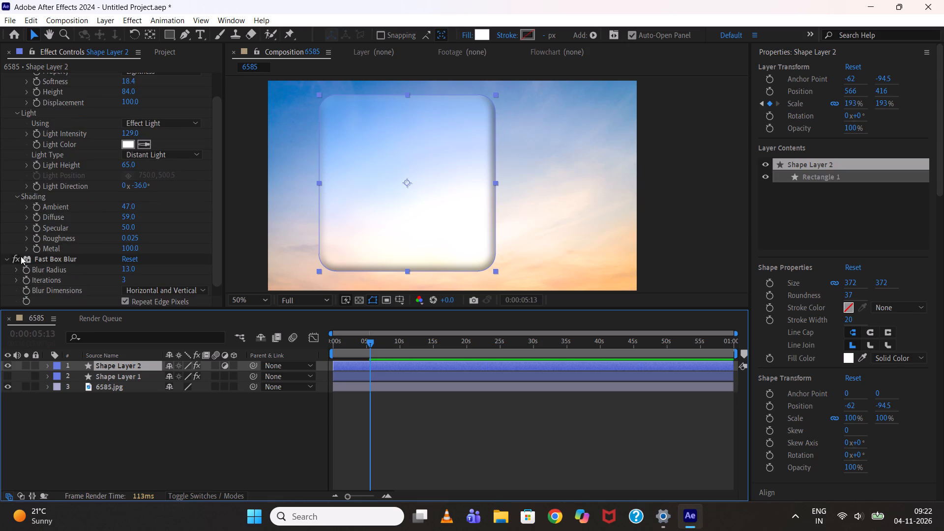
left_click(18, 257)
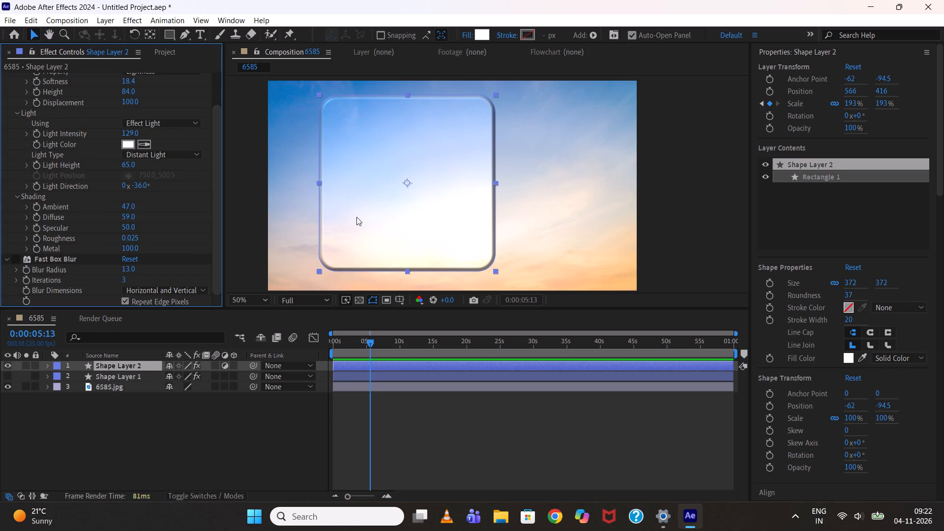
left_click(421, 404)
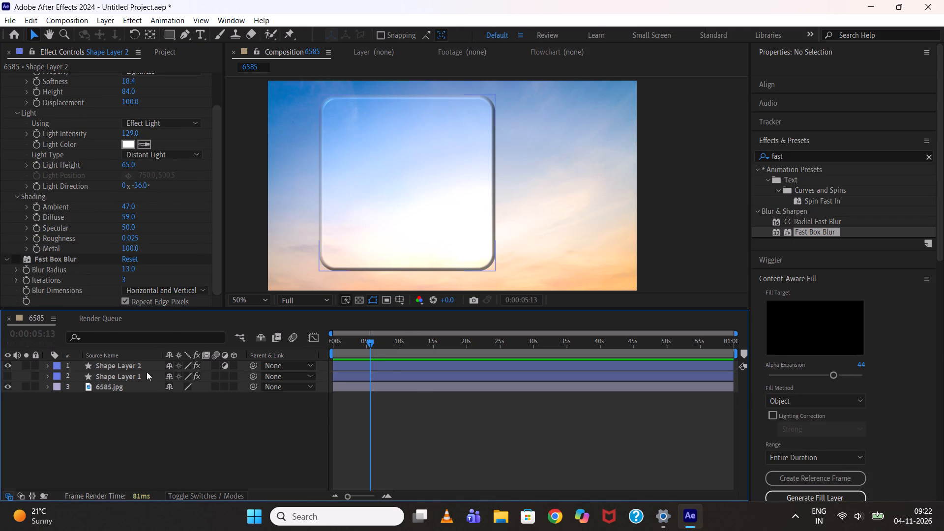
Set the Fast Box Blur's Blur Radius on Shape Layer 1 to 1045.
left_click(146, 373)
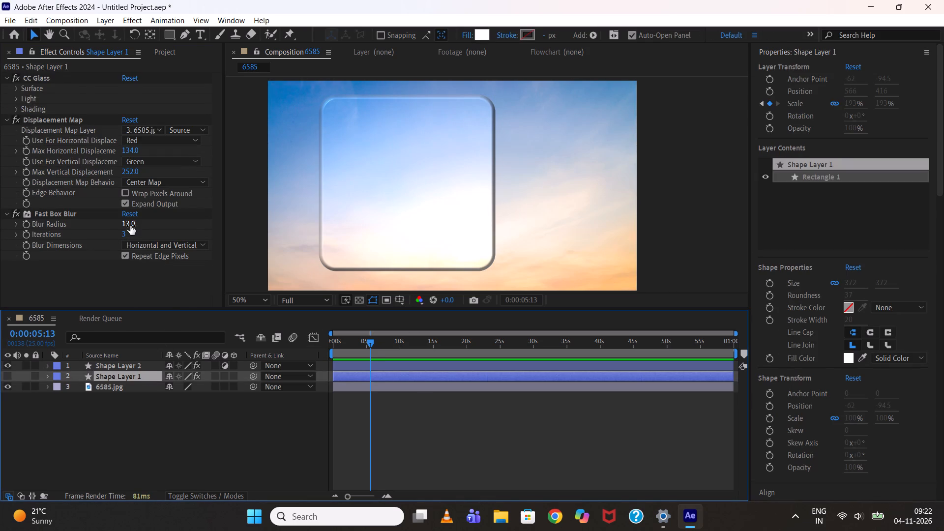
left_click_drag(130, 226, 762, 221)
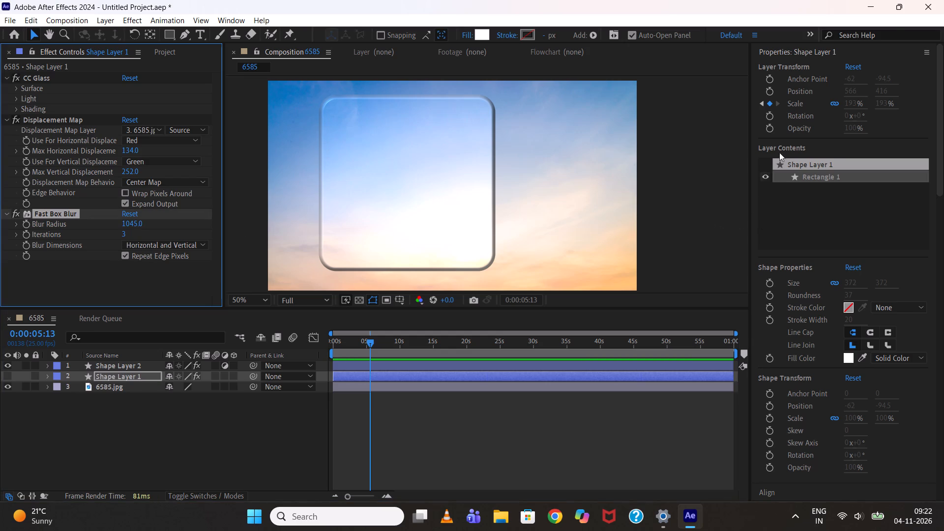
Quit After Effects, closing the untitled project.
left_click(922, 0)
left_click(489, 272)
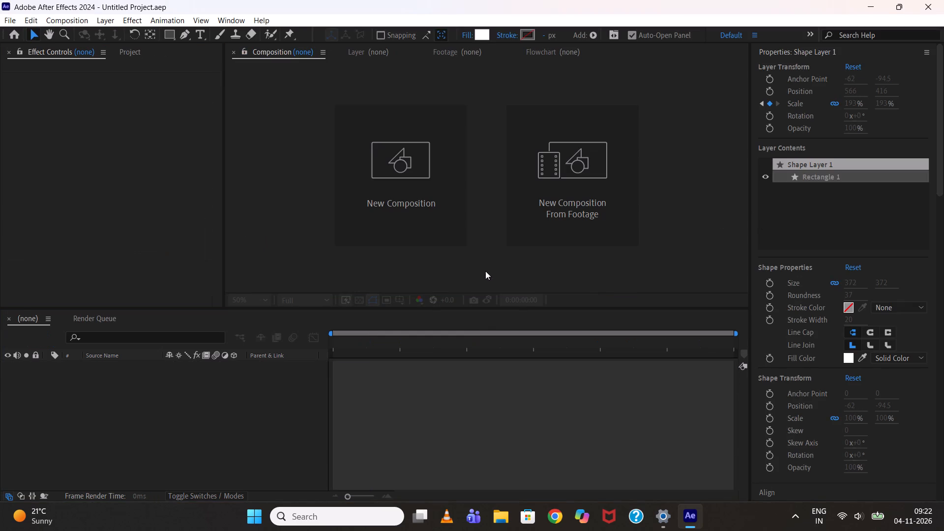